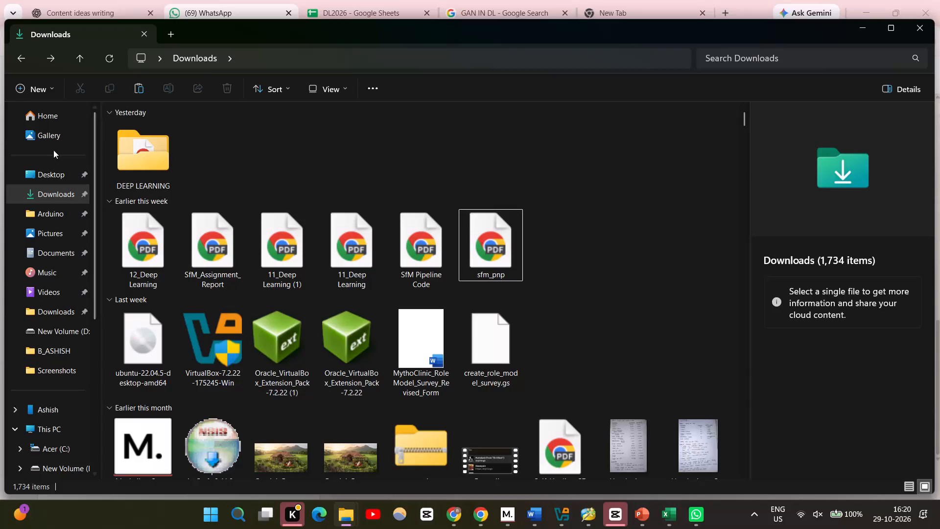
Open the Gallery of photos and videos in File Explorer.
{"action": "left_click", "coordinate": [53, 138]}
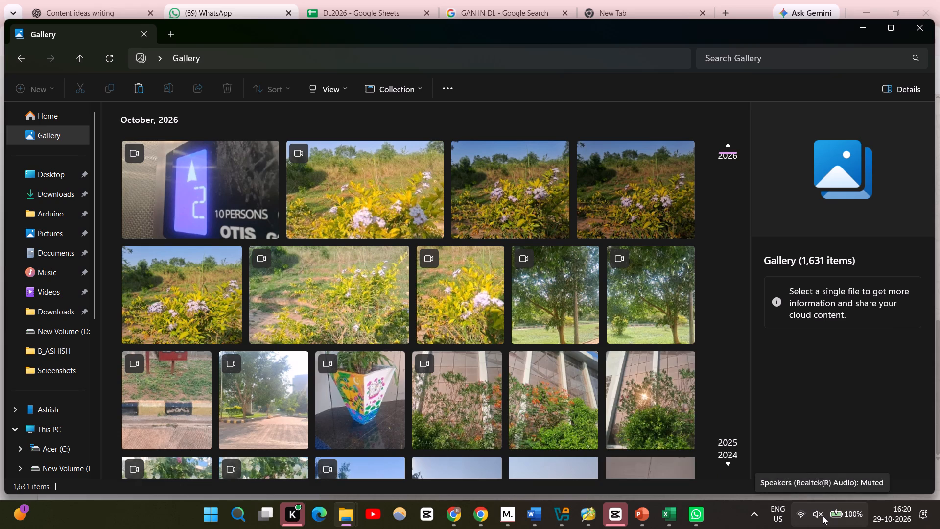
Raise the muted speaker volume to a high level and set the display brightness to 100.
{"action": "left_click", "coordinate": [822, 516]}
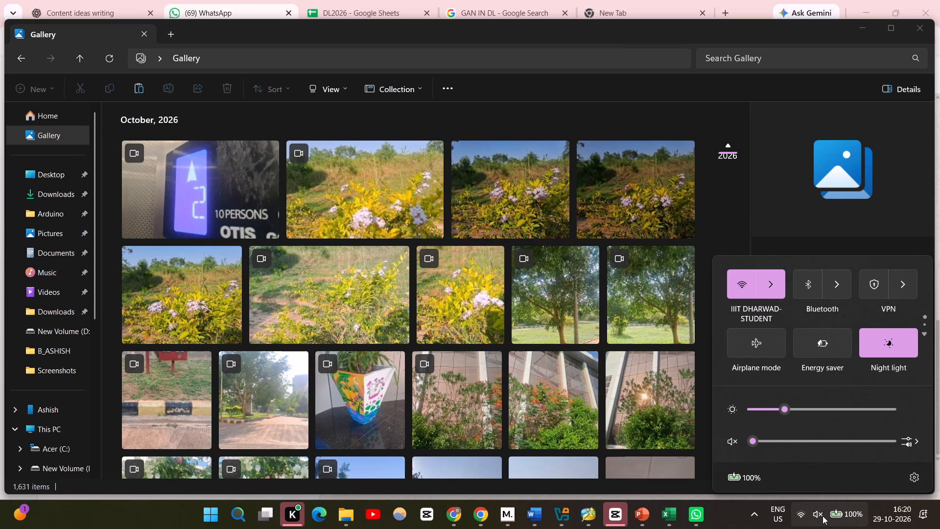
{"action": "left_click", "coordinate": [866, 448]}
{"action": "left_click", "coordinate": [883, 407]}
{"action": "left_click_drag", "start_coordinate": [883, 407], "coordinate": [921, 407]}
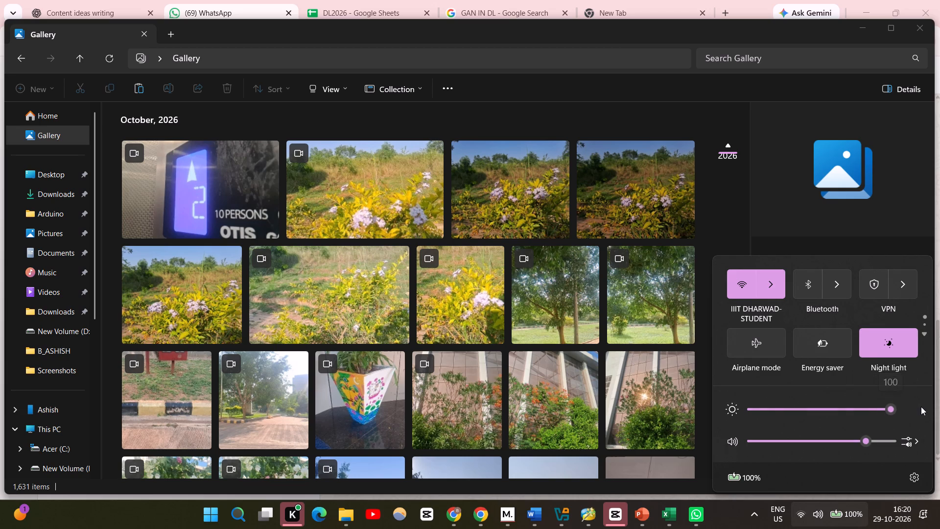
Check the screen colour settings in f.lux and close its window.
{"action": "left_click", "coordinate": [398, 518]}
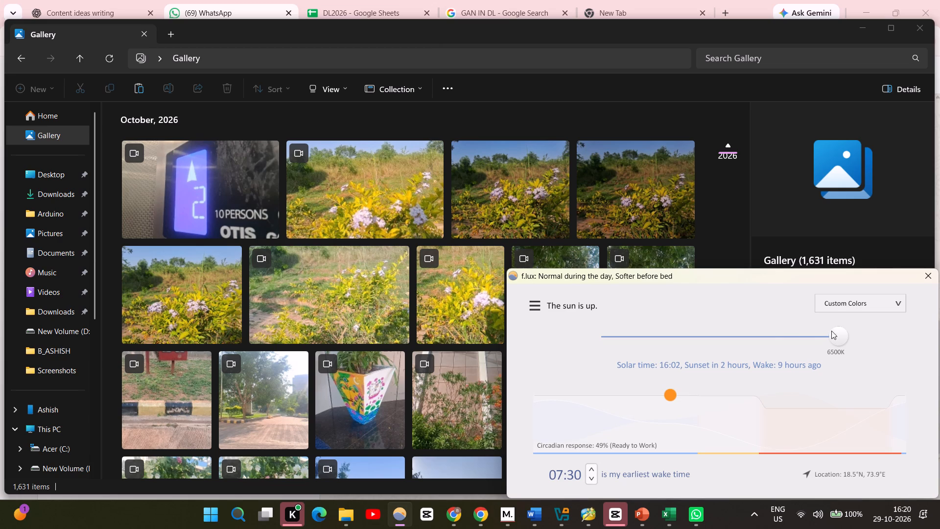
{"action": "left_click", "coordinate": [925, 277]}
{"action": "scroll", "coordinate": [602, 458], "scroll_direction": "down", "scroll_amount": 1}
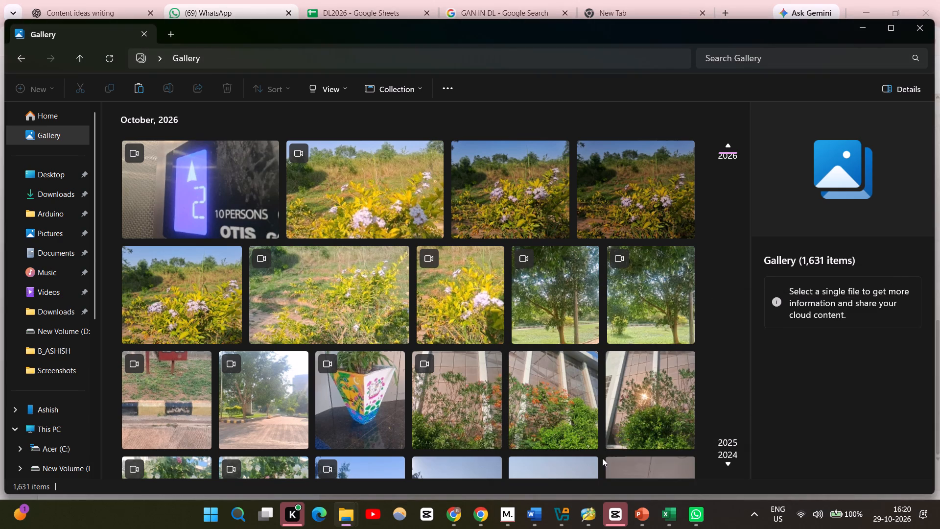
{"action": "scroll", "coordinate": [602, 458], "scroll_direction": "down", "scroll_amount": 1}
Connect the computer to the VPN connection vpn1.
{"action": "left_click", "coordinate": [841, 512]}
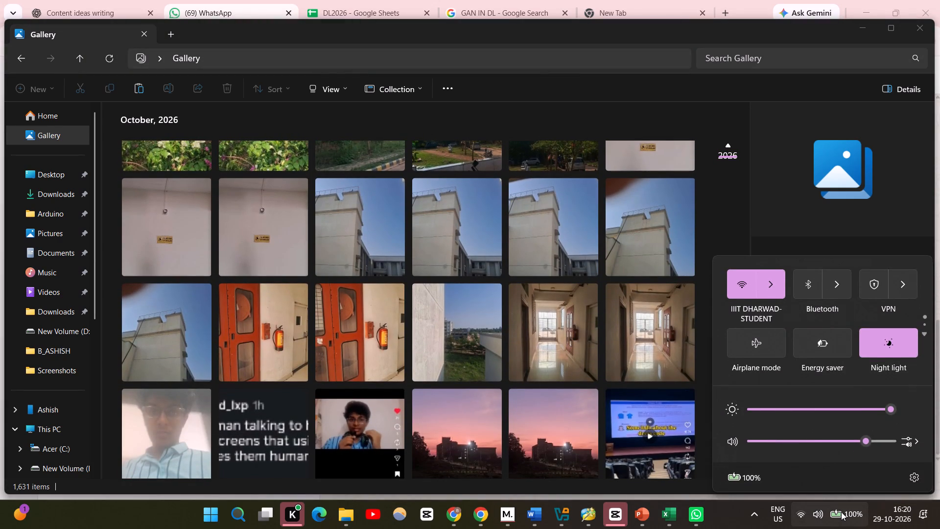
{"action": "left_click", "coordinate": [863, 288]}
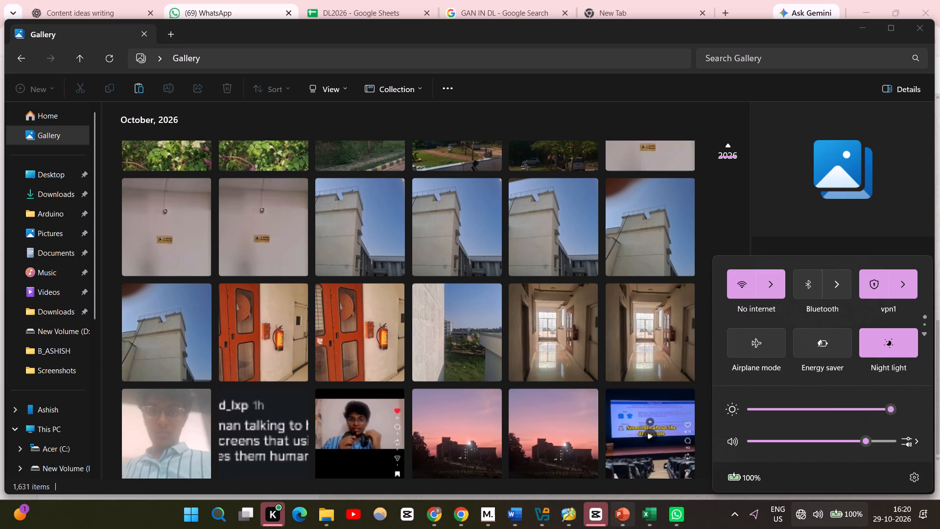
Restart CapCut by closing its open home window and launching the app again.
{"action": "left_click", "coordinate": [587, 513]}
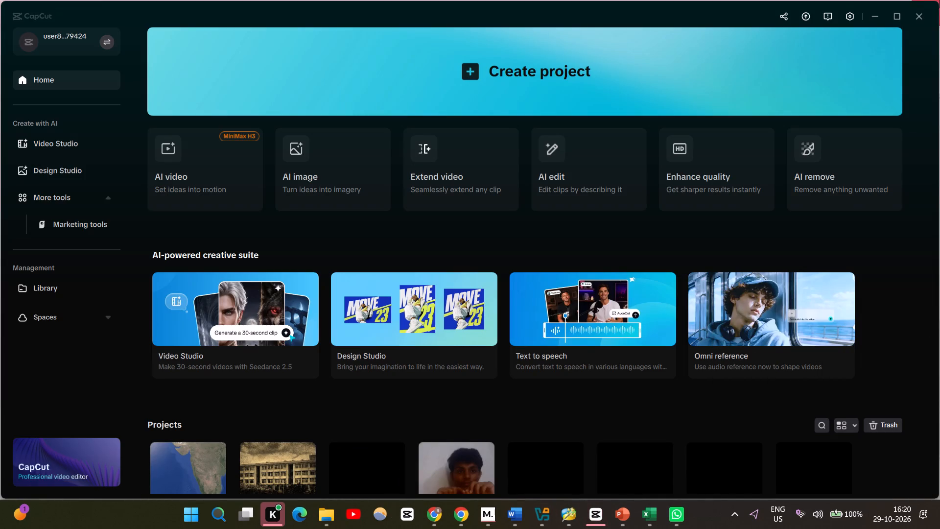
{"action": "left_click", "coordinate": [920, 8]}
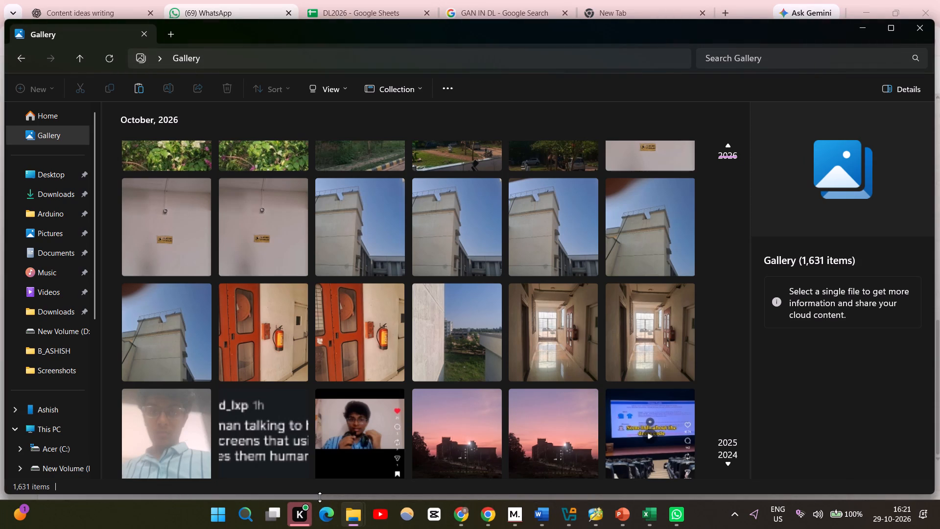
{"action": "left_click", "coordinate": [436, 505]}
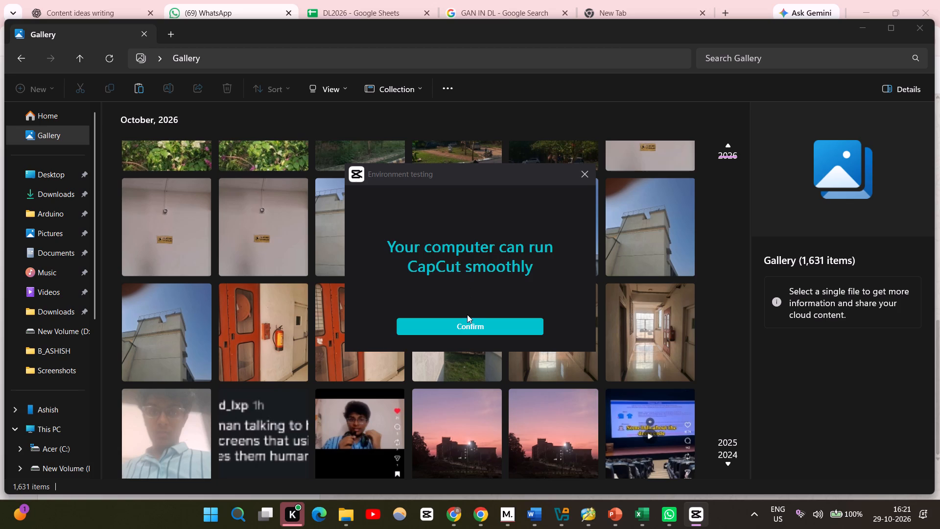
Dismiss the environment testing result and create a new video project.
{"action": "left_click", "coordinate": [465, 329]}
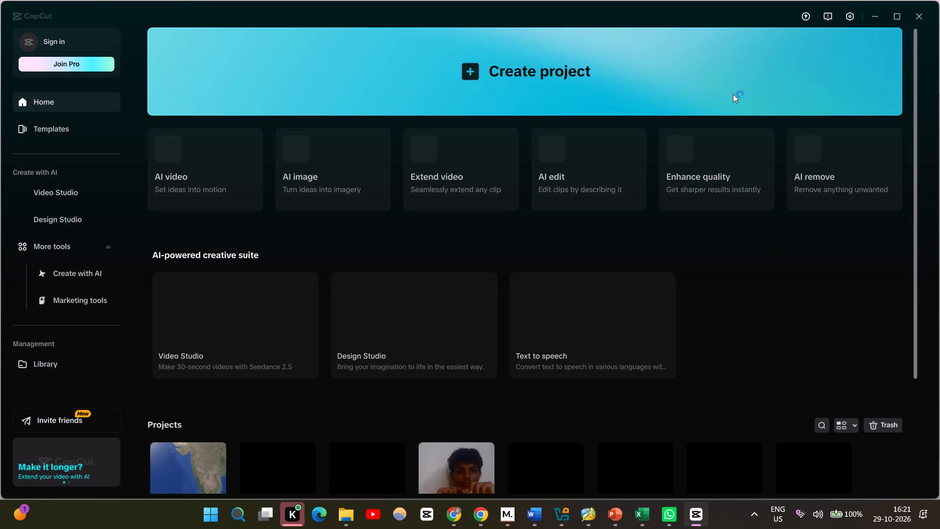
{"action": "left_click", "coordinate": [460, 85]}
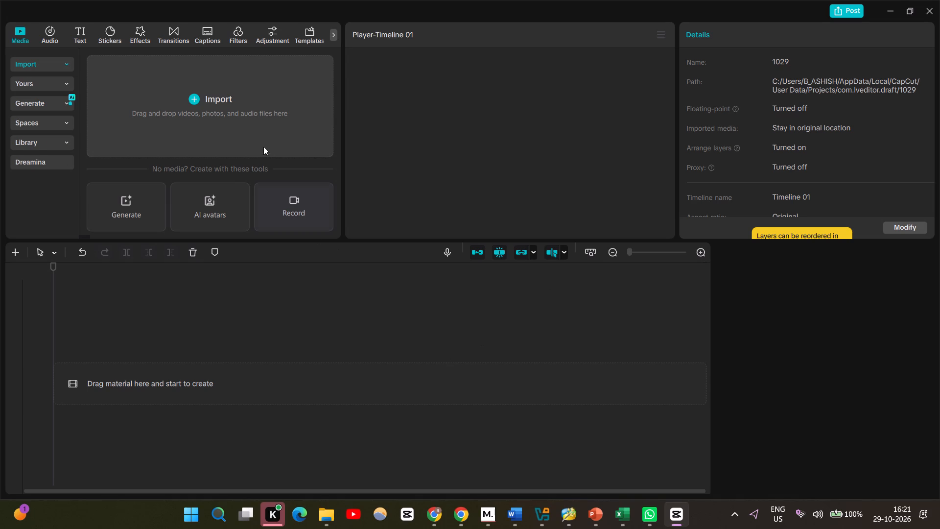
Start importing media from the device and browse to the Gallery folder.
{"action": "left_click", "coordinate": [234, 122]}
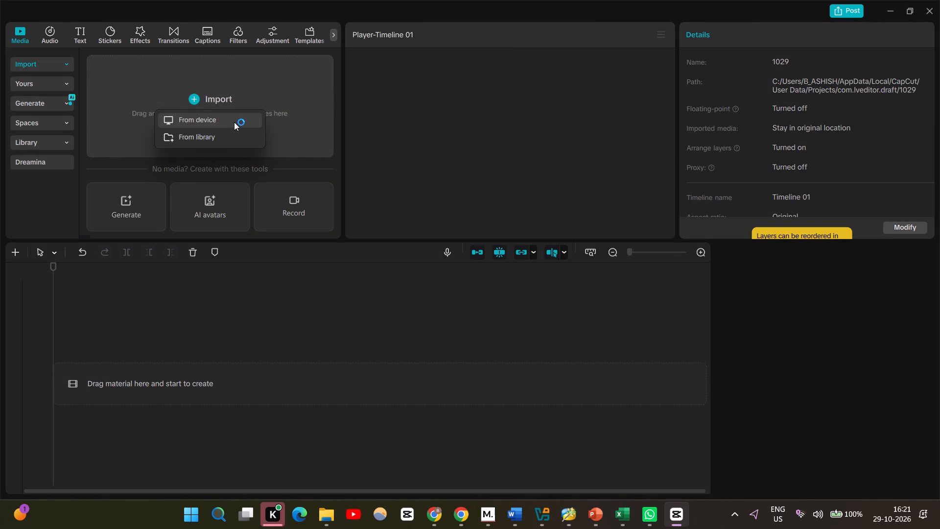
{"action": "left_click", "coordinate": [210, 120]}
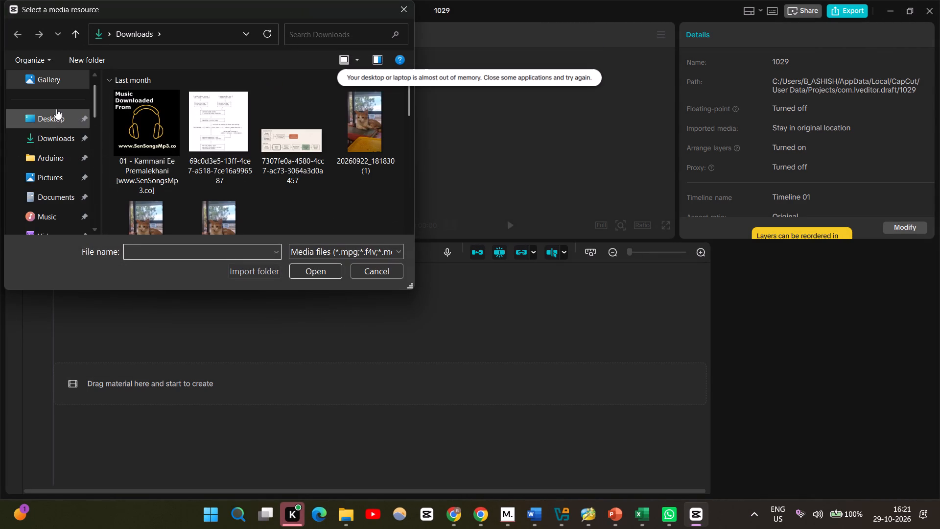
{"action": "scroll", "coordinate": [56, 109], "scroll_direction": "up", "scroll_amount": 2}
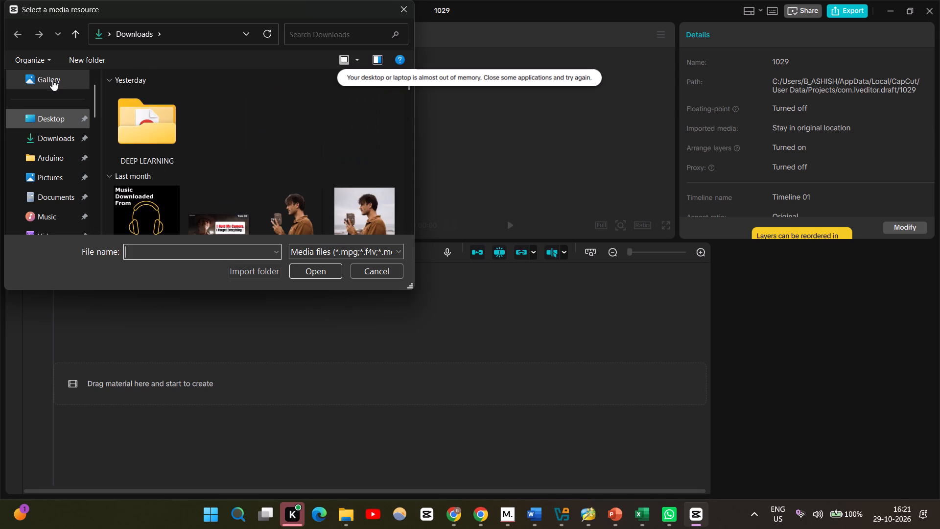
{"action": "left_click", "coordinate": [52, 78]}
{"action": "scroll", "coordinate": [52, 78], "scroll_direction": "up", "scroll_amount": 14}
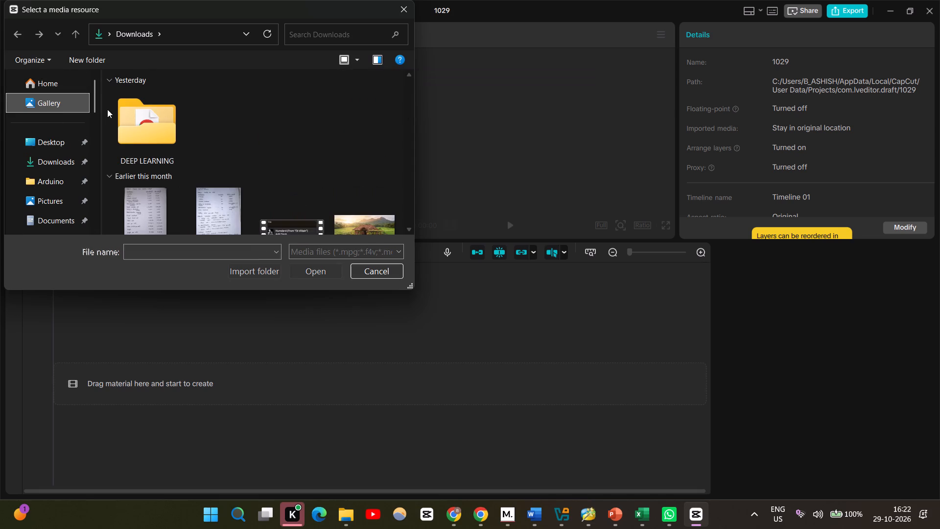
{"action": "scroll", "coordinate": [163, 157], "scroll_direction": "down", "scroll_amount": 1}
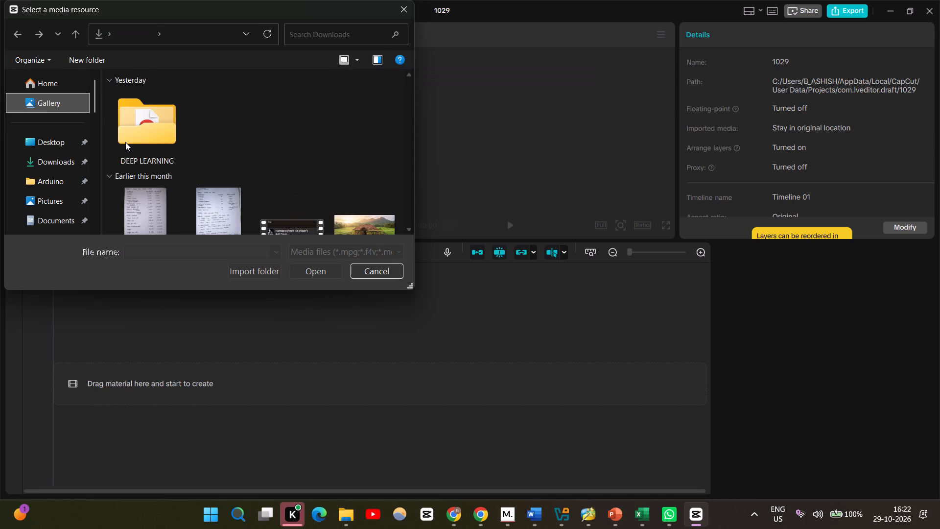
{"action": "scroll", "coordinate": [176, 175], "scroll_direction": "down", "scroll_amount": 5}
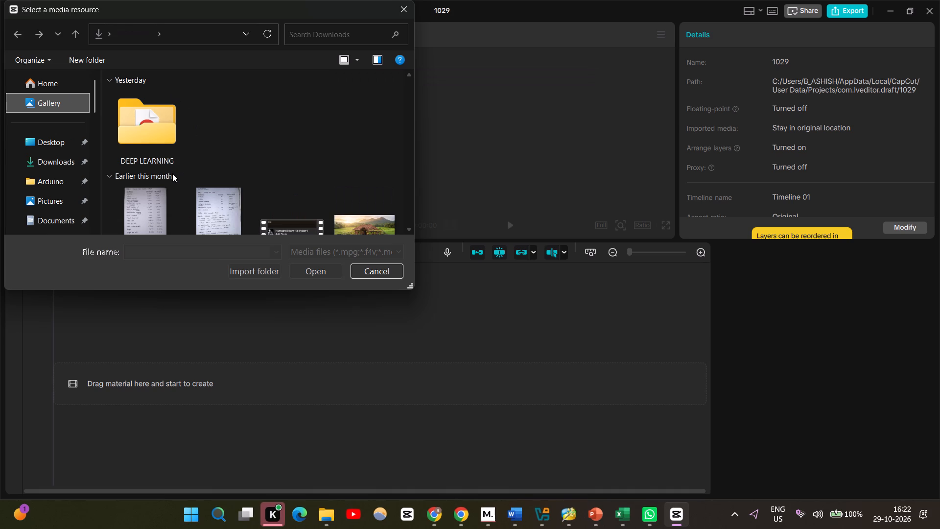
{"action": "scroll", "coordinate": [332, 166], "scroll_direction": "down", "scroll_amount": 3}
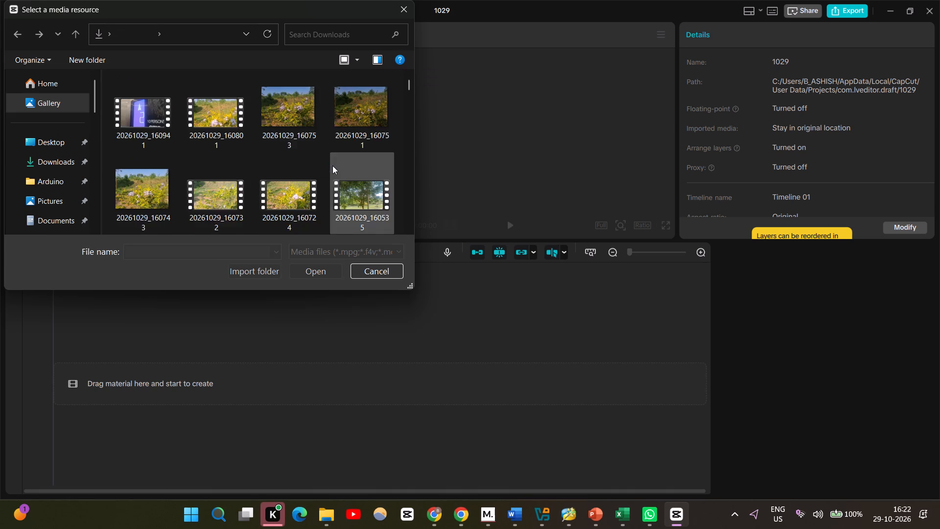
{"action": "scroll", "coordinate": [332, 166], "scroll_direction": "down", "scroll_amount": 1}
{"action": "scroll", "coordinate": [238, 139], "scroll_direction": "up", "scroll_amount": 5}
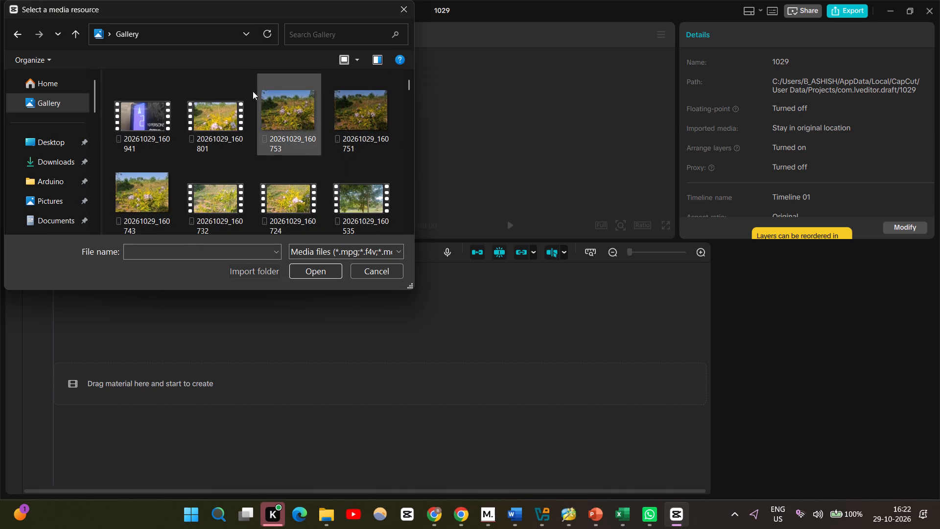
Import the 20261029 video clips 160941, 160801, 160732, 160535, 160531, 160513, 160447, 160300, 160149, 160138 and 155944 from the Gallery.
{"action": "left_click", "coordinate": [225, 107]}
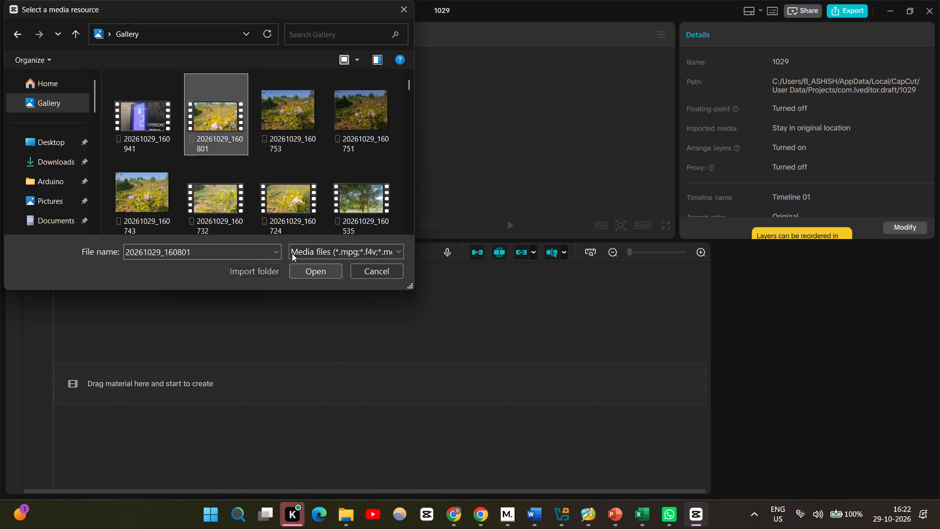
{"action": "left_click", "coordinate": [150, 108], "text": "ctrl"}
{"action": "scroll", "coordinate": [233, 190], "scroll_direction": "down", "scroll_amount": 1}
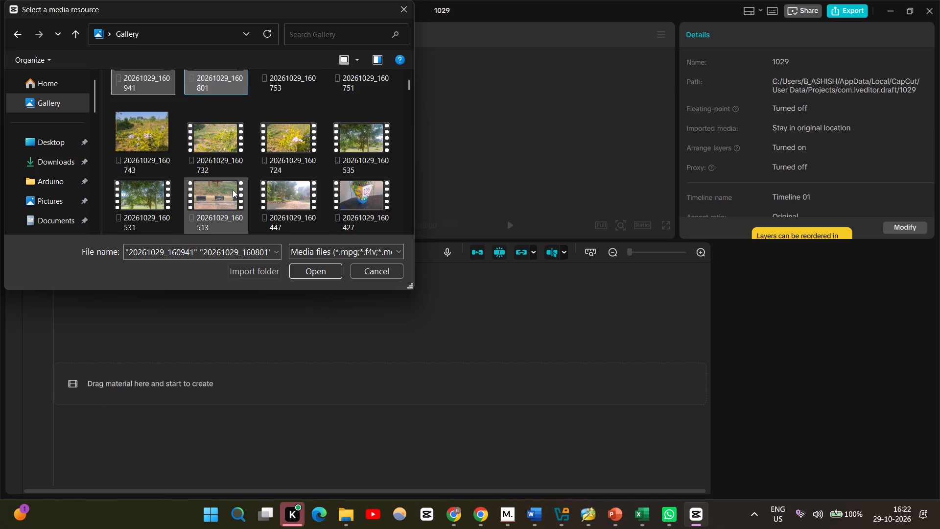
{"action": "scroll", "coordinate": [233, 190], "scroll_direction": "up", "scroll_amount": 1}
{"action": "scroll", "coordinate": [253, 174], "scroll_direction": "down", "scroll_amount": 1, "text": "ctrl"}
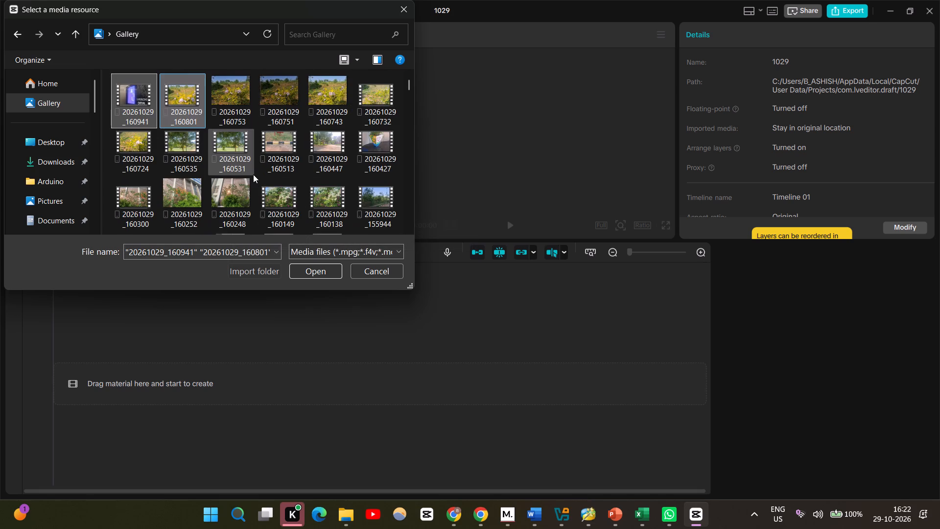
{"action": "scroll", "coordinate": [253, 174], "scroll_direction": "up", "scroll_amount": 1, "text": "ctrl"}
{"action": "scroll", "coordinate": [253, 174], "scroll_direction": "up", "scroll_amount": 1}
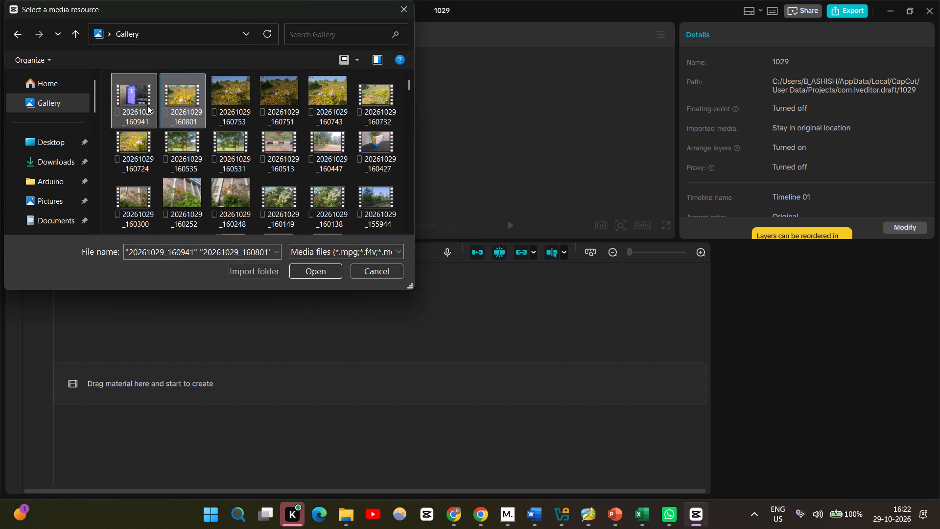
{"action": "left_click", "coordinate": [147, 105]}
{"action": "left_click", "coordinate": [130, 107], "text": "ctrl"}
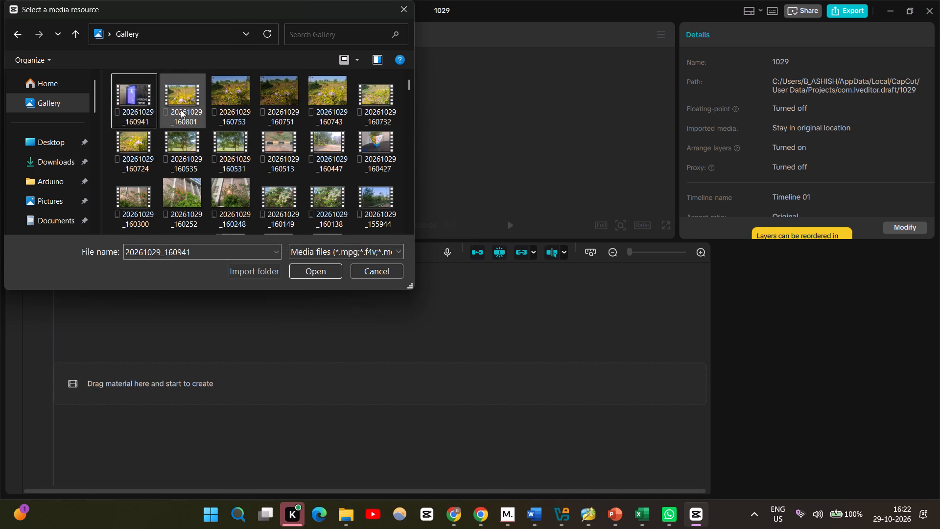
{"action": "left_click", "coordinate": [184, 111], "text": "ctrl"}
{"action": "left_click", "coordinate": [131, 107], "text": "ctrl"}
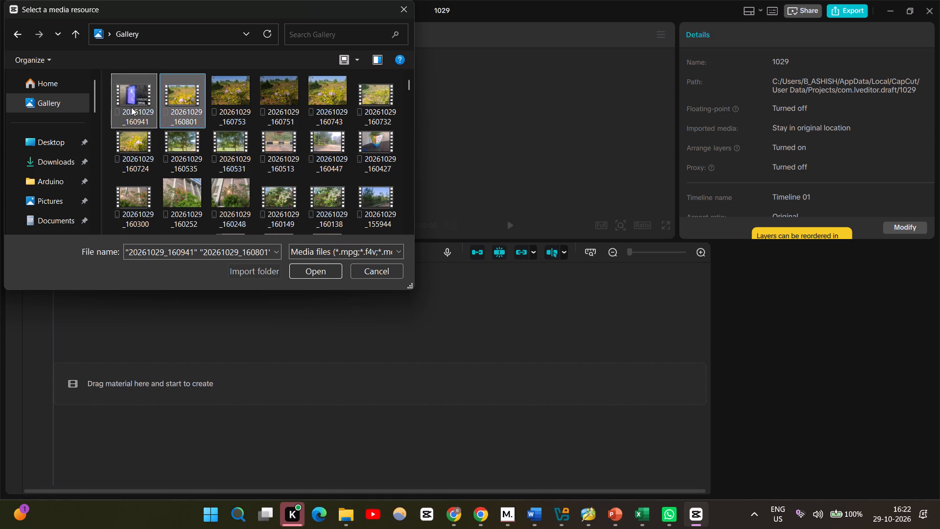
{"action": "left_click", "coordinate": [179, 146], "text": "ctrl"}
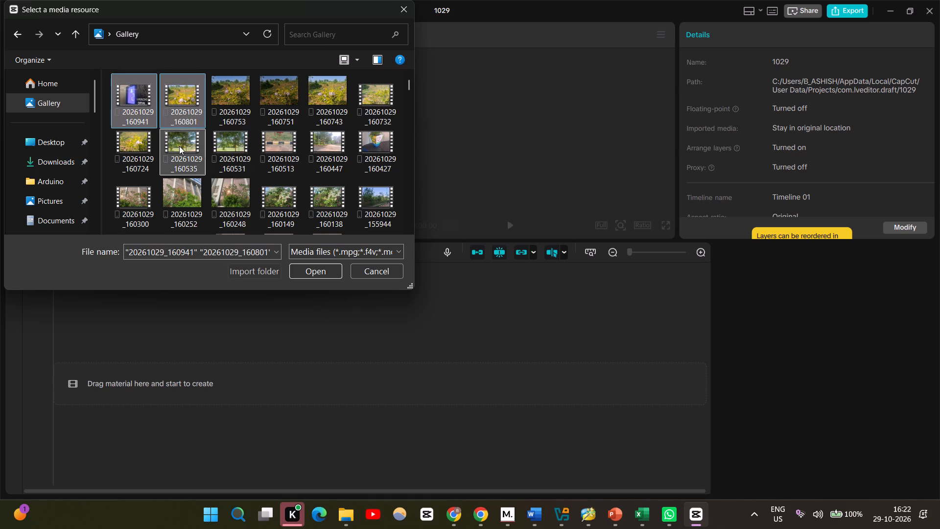
{"action": "left_click", "coordinate": [224, 152], "text": "ctrl"}
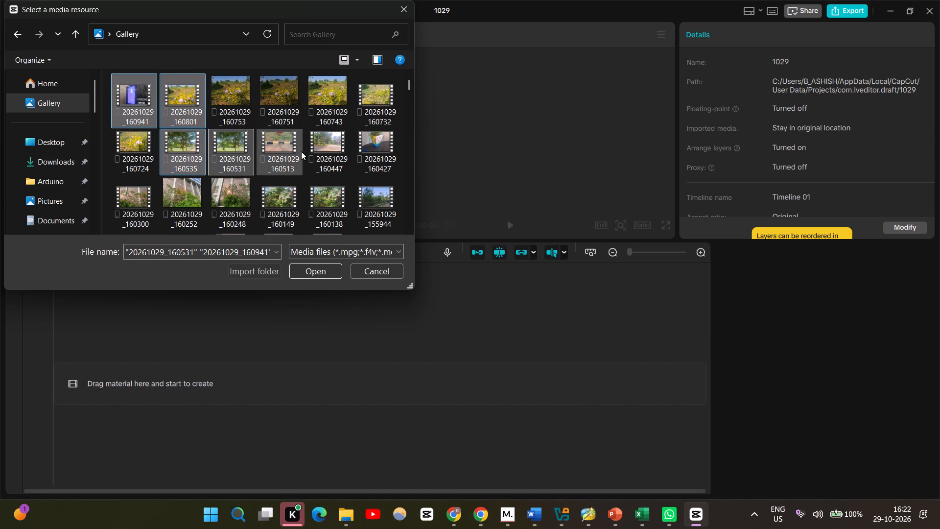
{"action": "left_click", "coordinate": [296, 147], "text": "ctrl"}
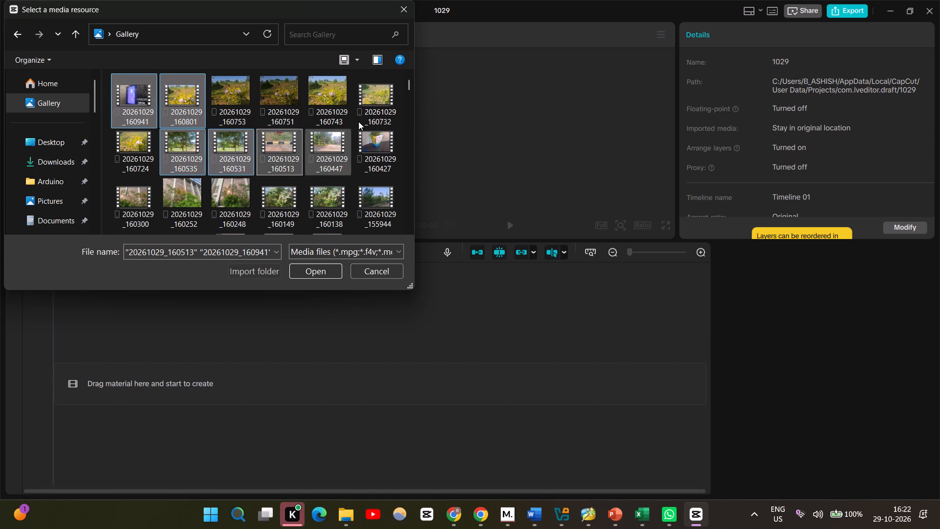
{"action": "left_click", "coordinate": [380, 100], "text": "ctrl"}
{"action": "left_click", "coordinate": [336, 142], "text": "ctrl"}
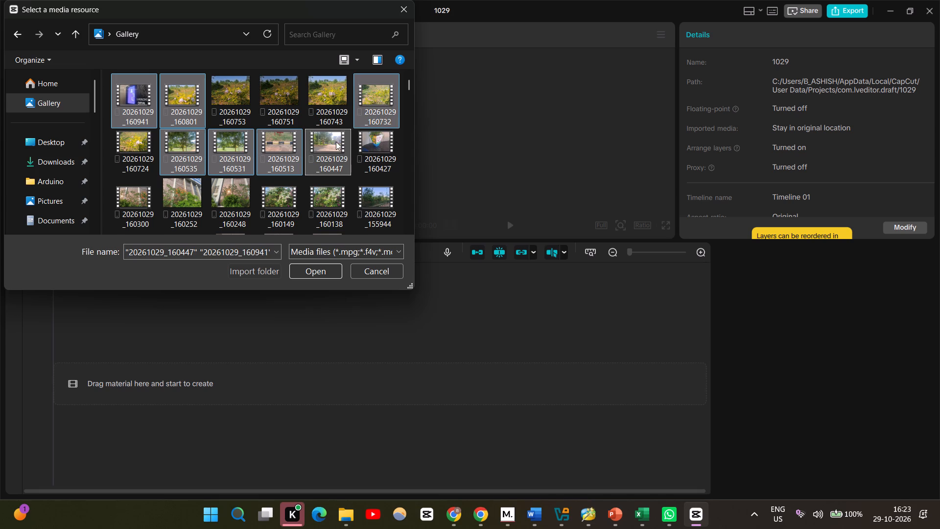
{"action": "left_click", "coordinate": [284, 196], "text": "ctrl"}
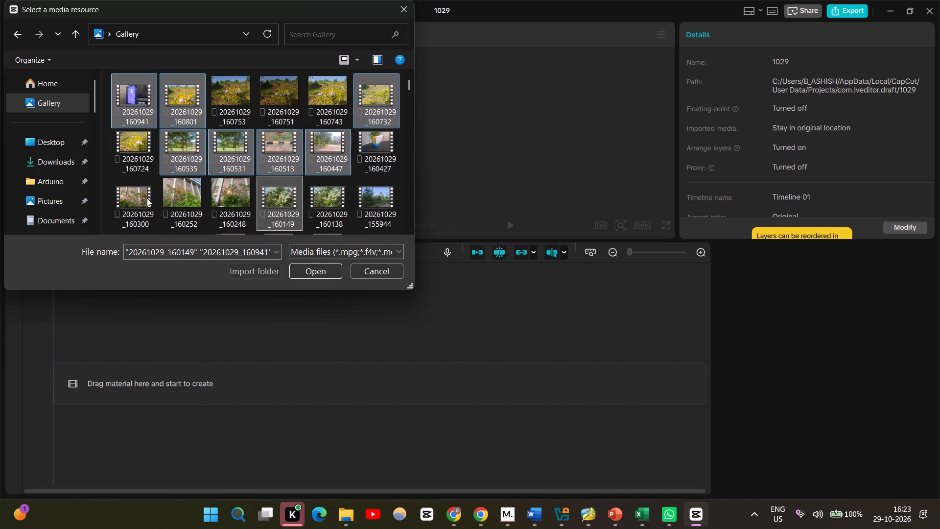
{"action": "left_click", "coordinate": [147, 198], "text": "ctrl"}
{"action": "left_click", "coordinate": [329, 203], "text": "ctrl"}
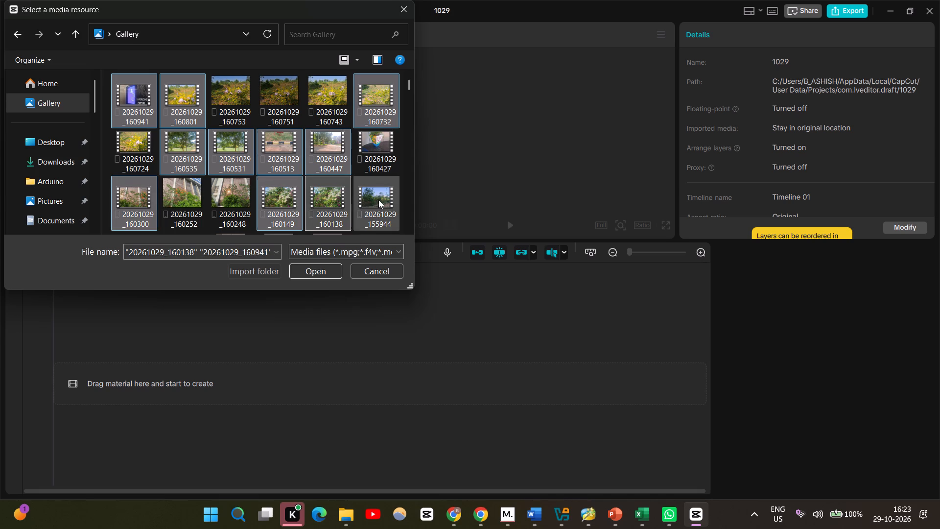
{"action": "left_click", "coordinate": [378, 200], "text": "ctrl"}
{"action": "scroll", "coordinate": [378, 200], "scroll_direction": "down", "scroll_amount": 2}
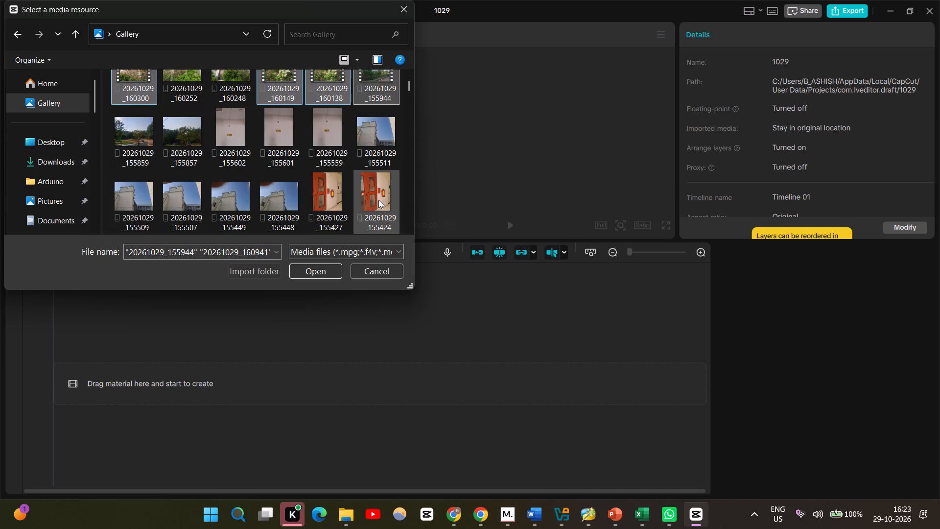
{"action": "left_click", "coordinate": [324, 275]}
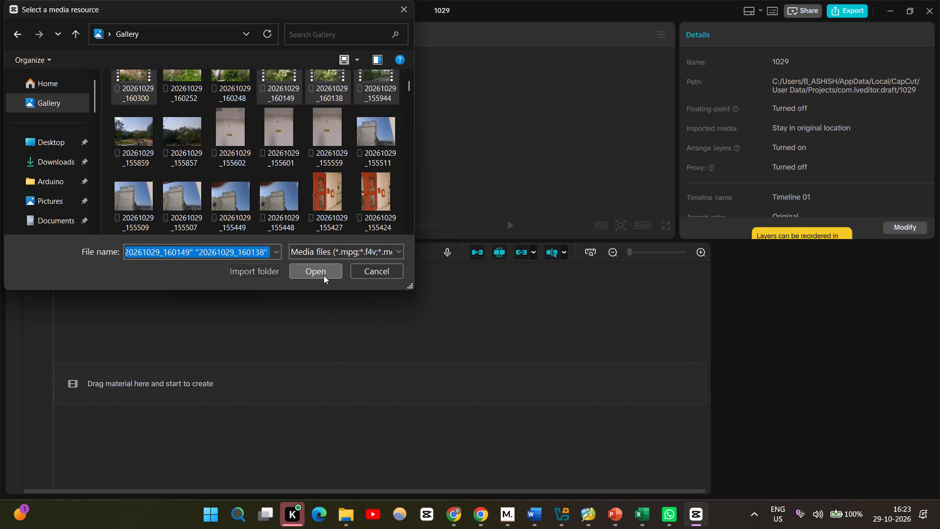
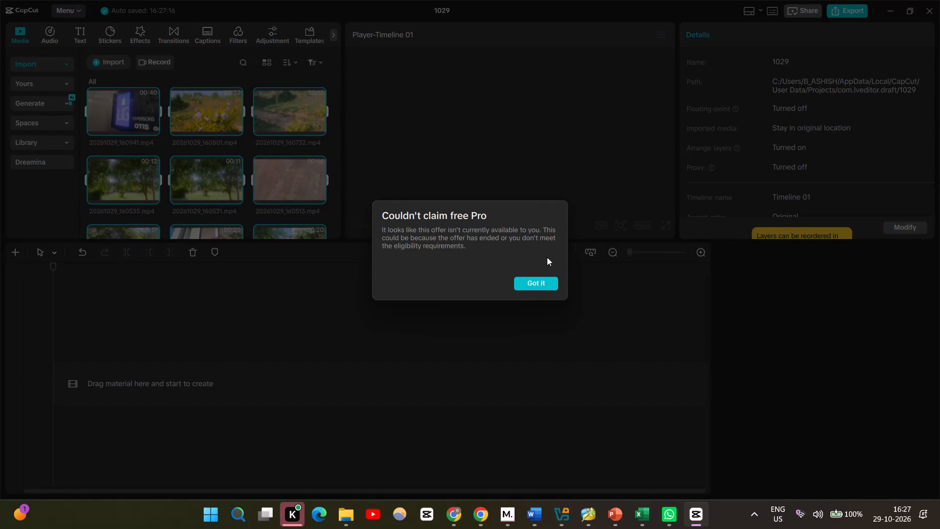
Dismiss the notice about the free Pro offer.
{"action": "left_click", "coordinate": [538, 281]}
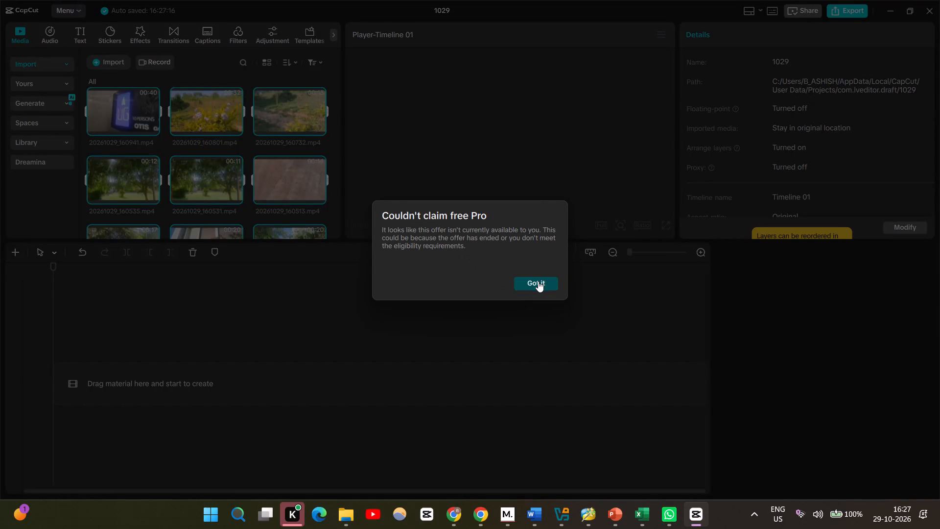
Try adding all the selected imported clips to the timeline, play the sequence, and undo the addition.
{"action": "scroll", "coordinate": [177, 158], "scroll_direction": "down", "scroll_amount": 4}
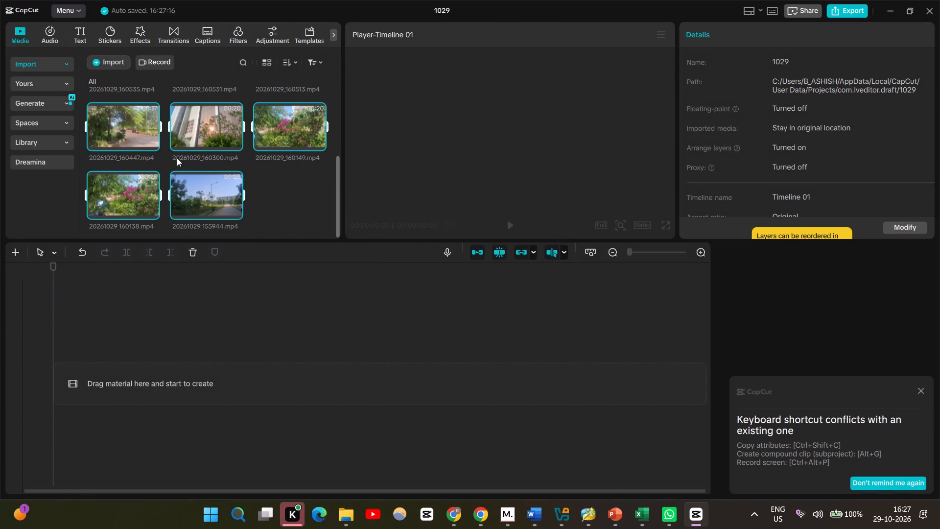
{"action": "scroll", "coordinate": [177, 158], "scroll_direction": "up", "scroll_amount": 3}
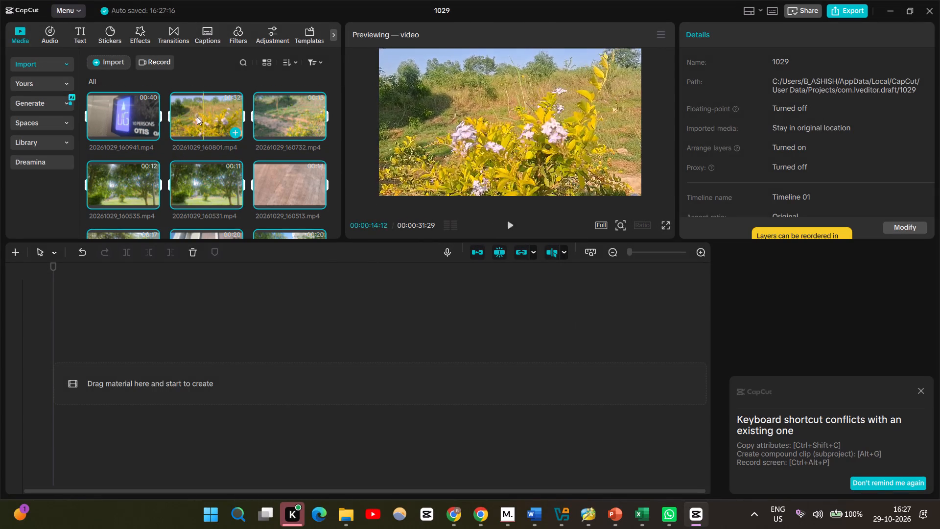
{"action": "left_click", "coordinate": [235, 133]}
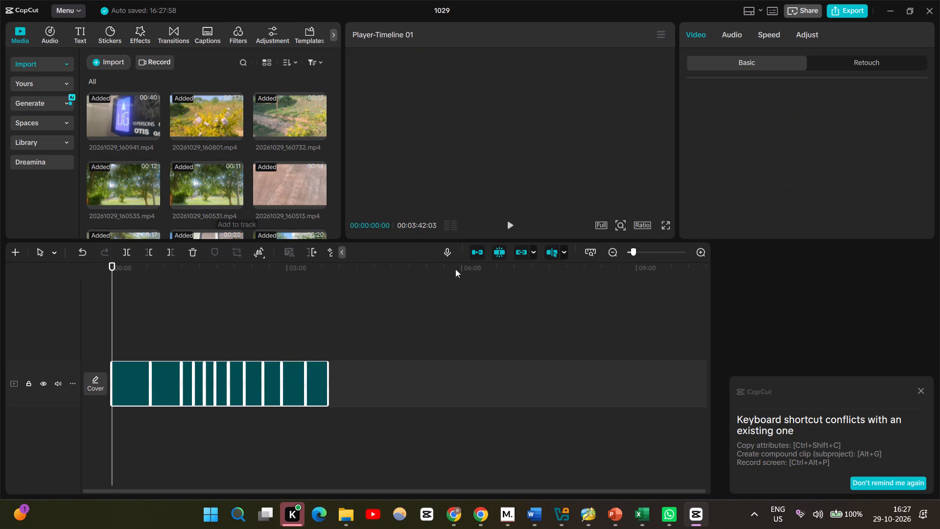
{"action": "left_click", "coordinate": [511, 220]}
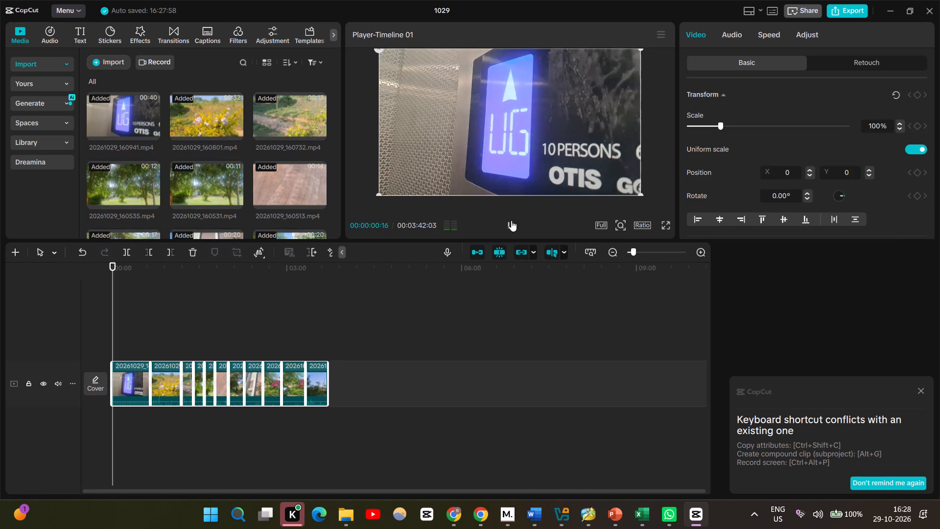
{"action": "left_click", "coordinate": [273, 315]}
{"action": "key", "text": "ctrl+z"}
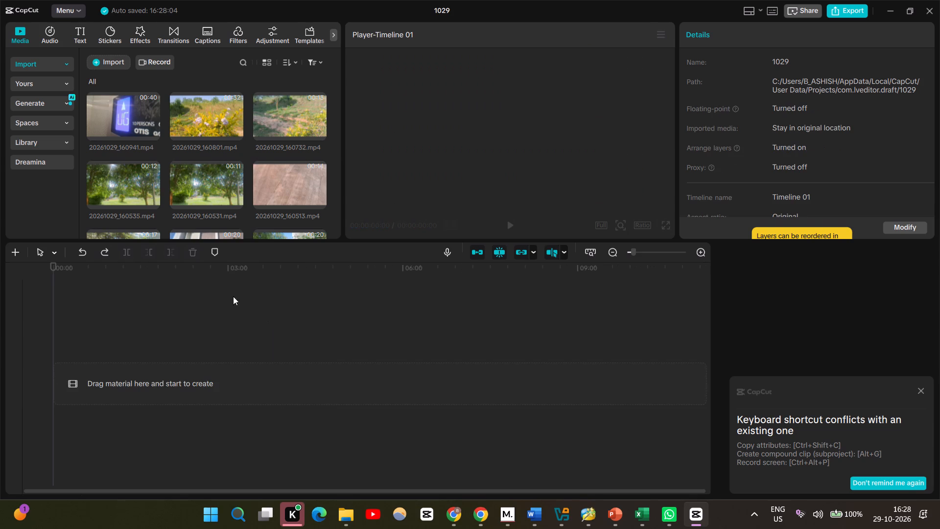
Add only the 20261029_160801.mp4 clip to the timeline and play it.
{"action": "left_click", "coordinate": [229, 121]}
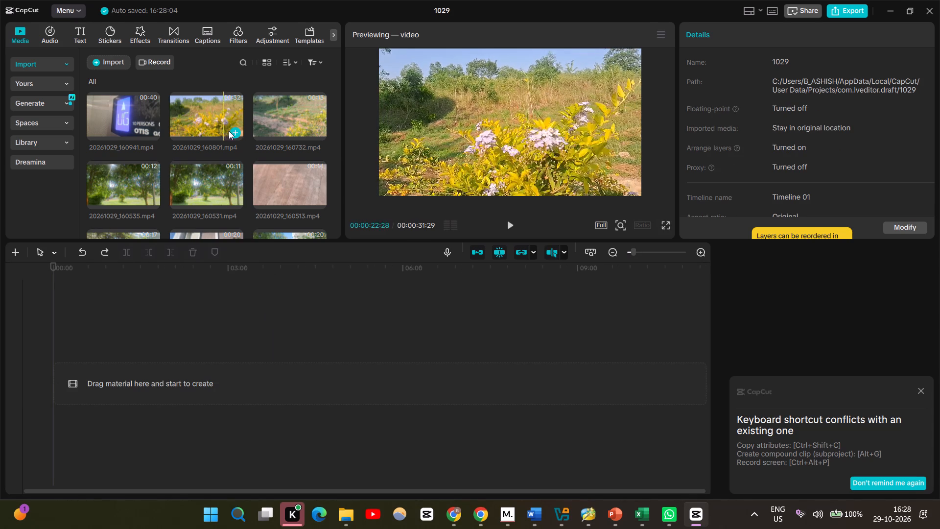
{"action": "left_click", "coordinate": [232, 131]}
{"action": "key", "text": "space"}
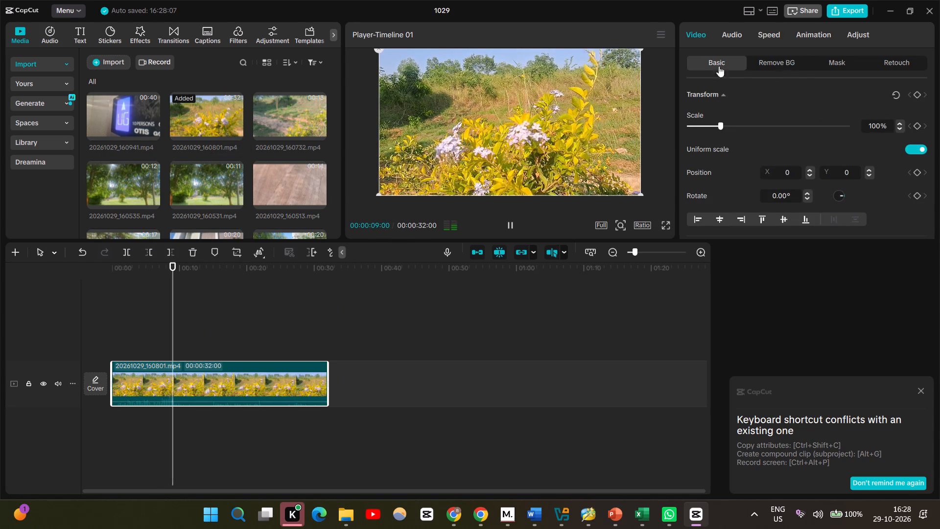
Mute the 20261029_160801.mp4 clip by lowering its volume to -∞ dB.
{"action": "left_click", "coordinate": [734, 36]}
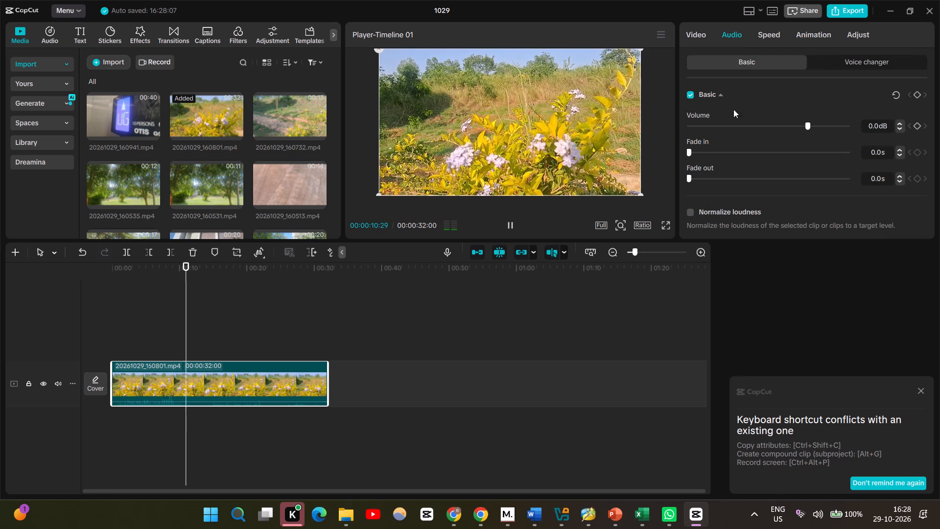
{"action": "left_click_drag", "start_coordinate": [808, 129], "coordinate": [656, 126]}
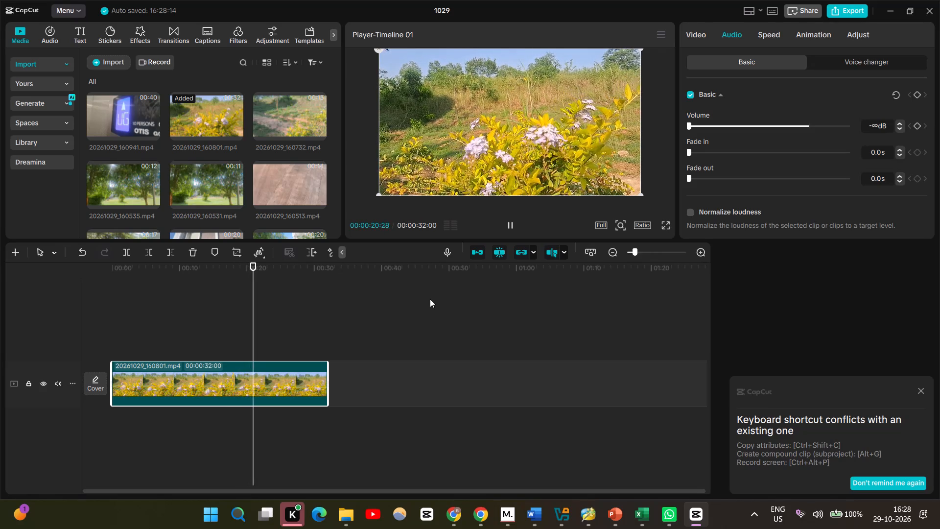
Return the playhead to the start of the timeline.
{"action": "left_click_drag", "start_coordinate": [267, 268], "coordinate": [237, 268]}
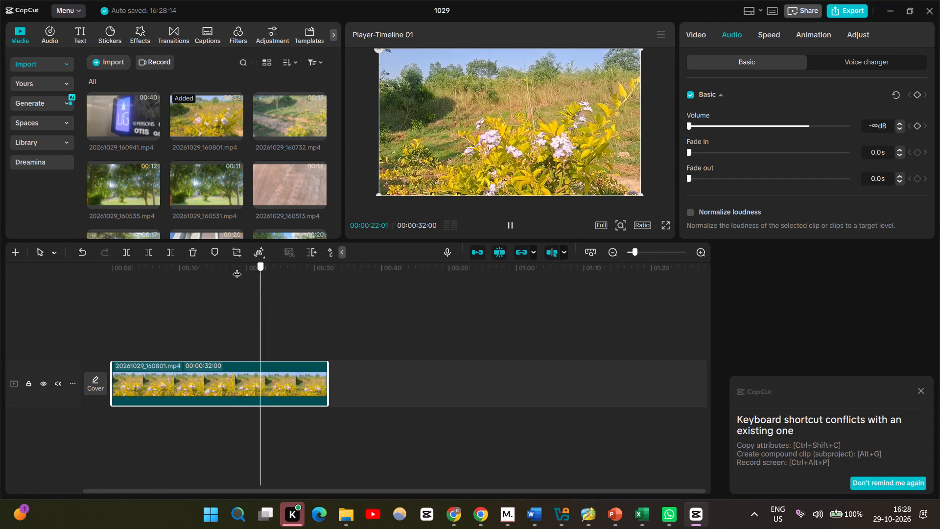
{"action": "left_click_drag", "start_coordinate": [237, 268], "coordinate": [24, 265]}
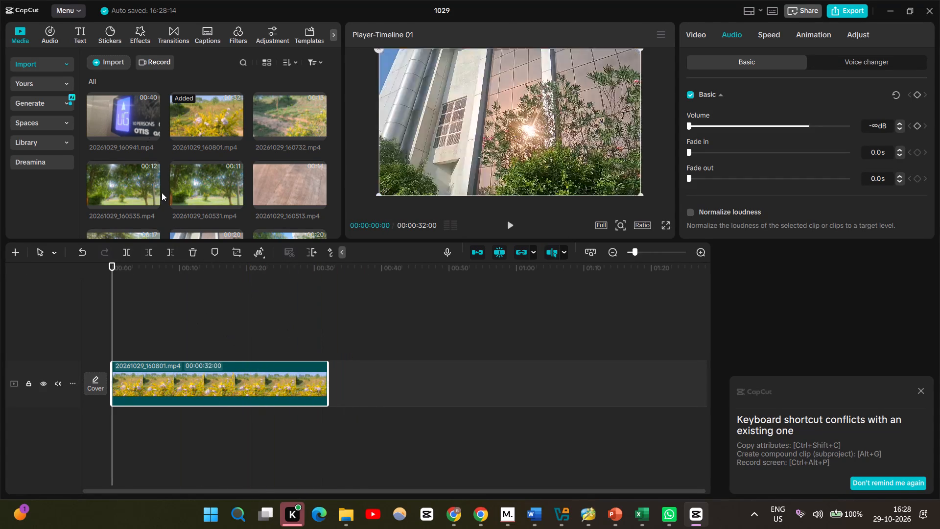
Browse the trending video effects and look through the clip's Basic, Mask, Remove BG and Retouch settings.
{"action": "left_click", "coordinate": [141, 37]}
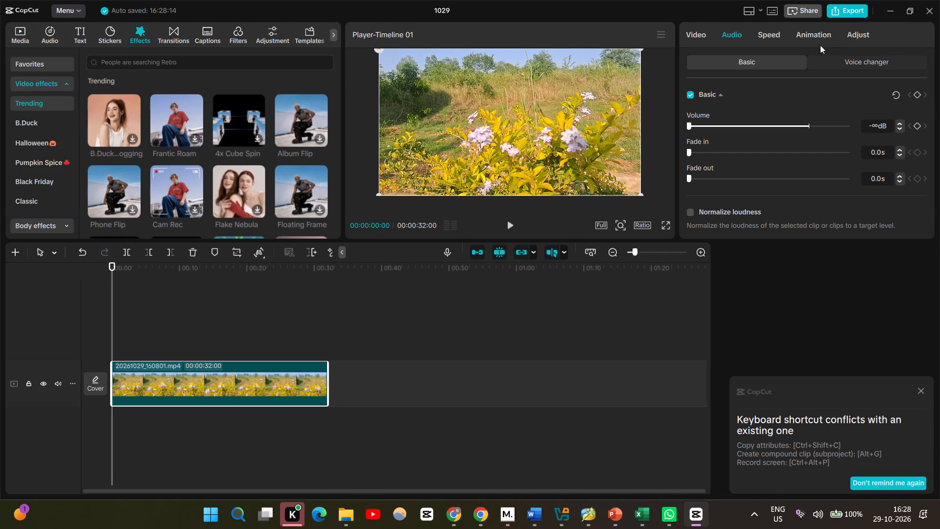
{"action": "left_click", "coordinate": [690, 35]}
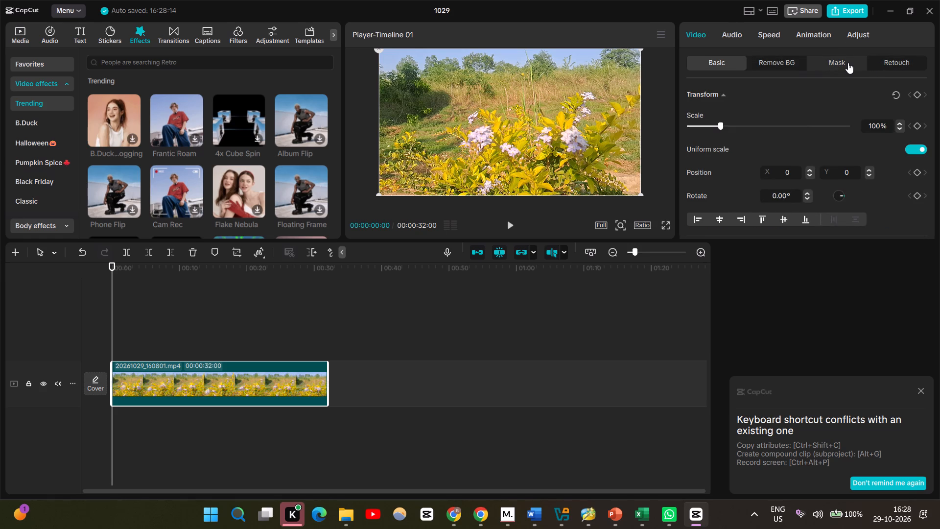
{"action": "left_click", "coordinate": [848, 63]}
{"action": "left_click", "coordinate": [714, 62]}
{"action": "left_click", "coordinate": [772, 65]}
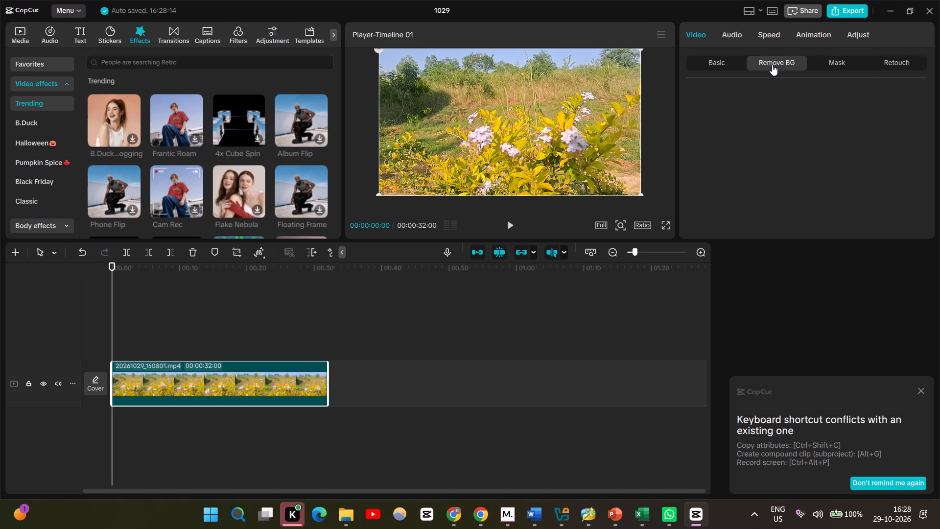
{"action": "left_click", "coordinate": [902, 58]}
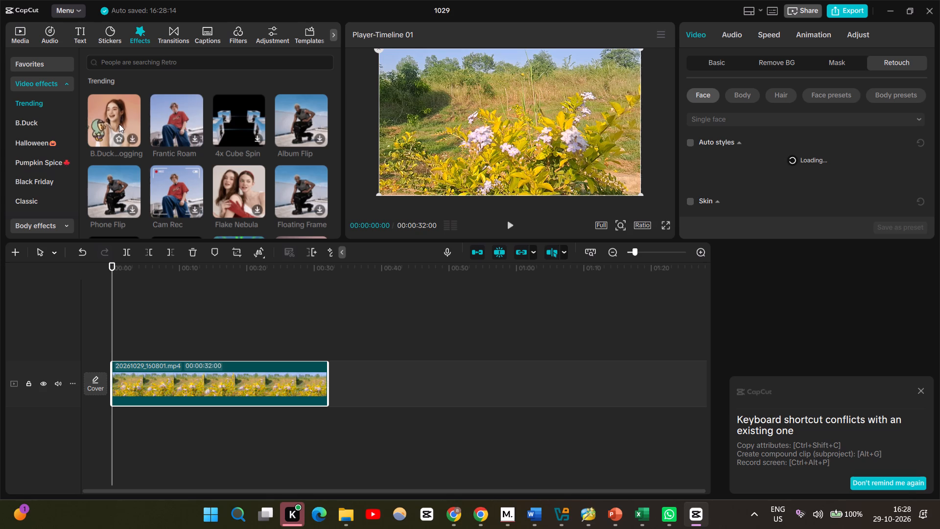
{"action": "scroll", "coordinate": [239, 117], "scroll_direction": "down", "scroll_amount": 1}
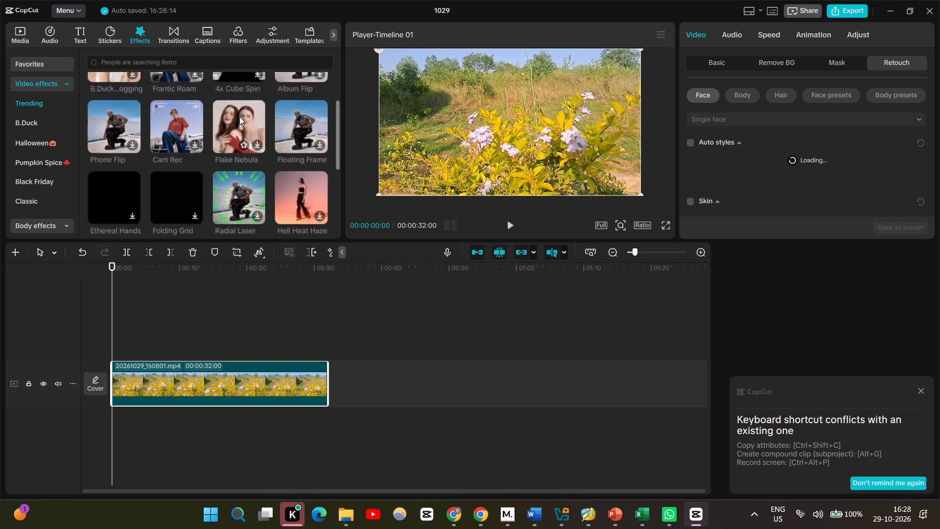
{"action": "scroll", "coordinate": [239, 117], "scroll_direction": "down", "scroll_amount": 1}
{"action": "scroll", "coordinate": [239, 117], "scroll_direction": "up", "scroll_amount": 2}
{"action": "scroll", "coordinate": [38, 150], "scroll_direction": "down", "scroll_amount": 1}
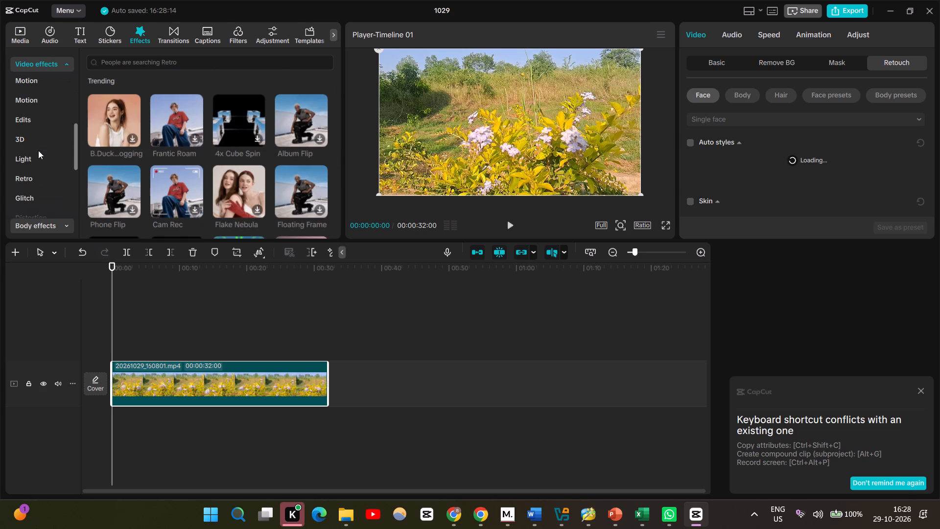
Search the filter library for "WONG" and choose the suggestion "wong kar-wai".
{"action": "left_click", "coordinate": [231, 39]}
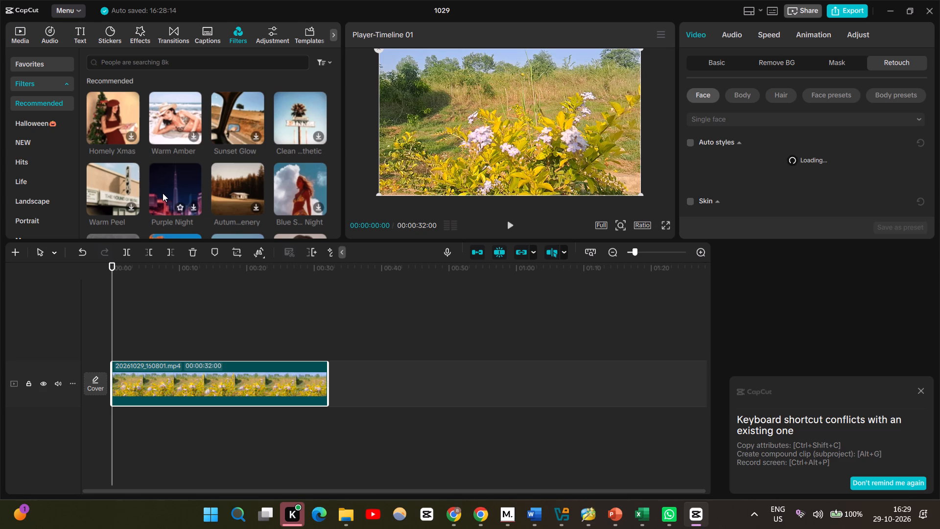
{"action": "type", "text": "WONG"}
{"action": "left_click", "coordinate": [175, 67]}
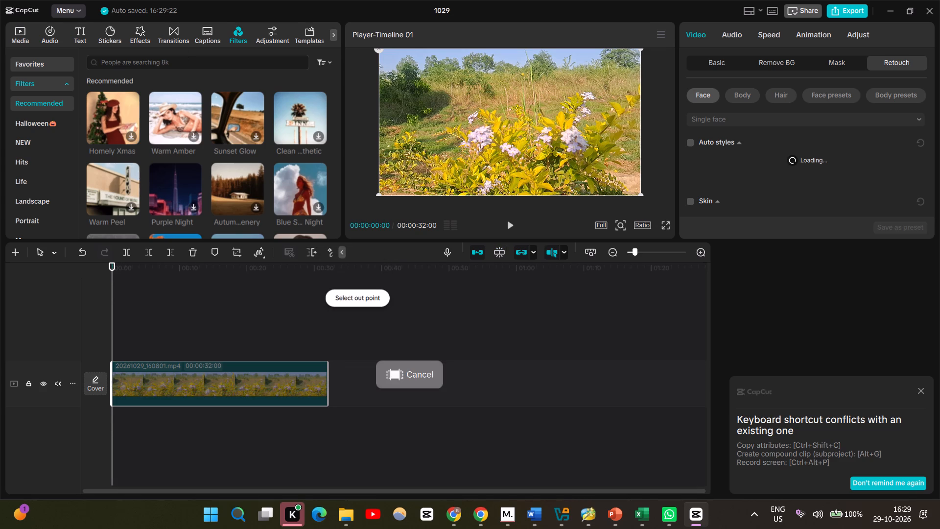
{"action": "type", "text": "WONG"}
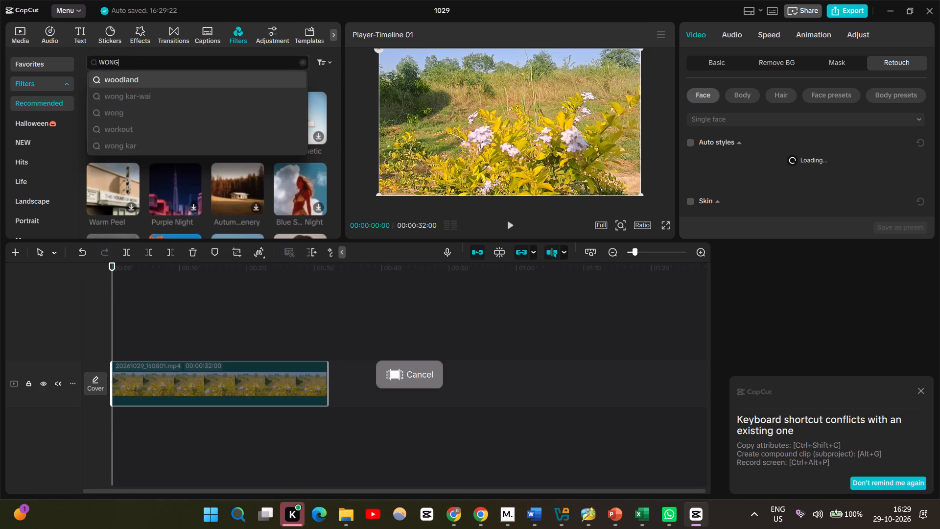
{"action": "left_click", "coordinate": [166, 79]}
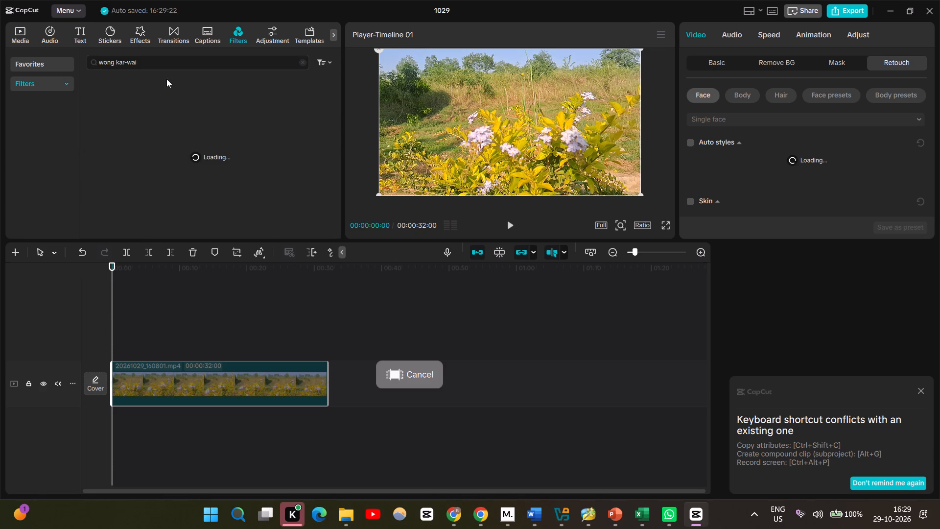
Download the Wong Kar-wai, Rio Nights, Oppenheimer, 8K, Manga Vision and Dracula filters for previewing on the clip.
{"action": "left_click", "coordinate": [133, 122]}
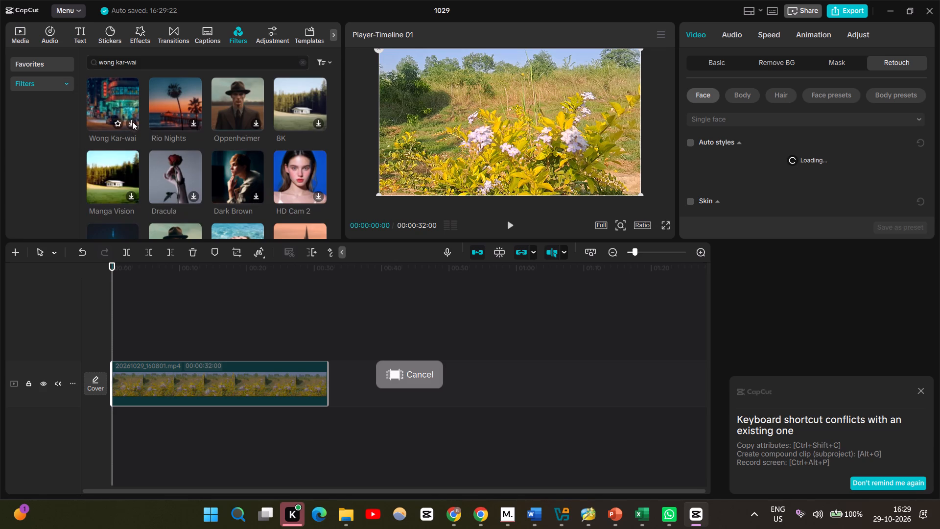
{"action": "left_click", "coordinate": [108, 98]}
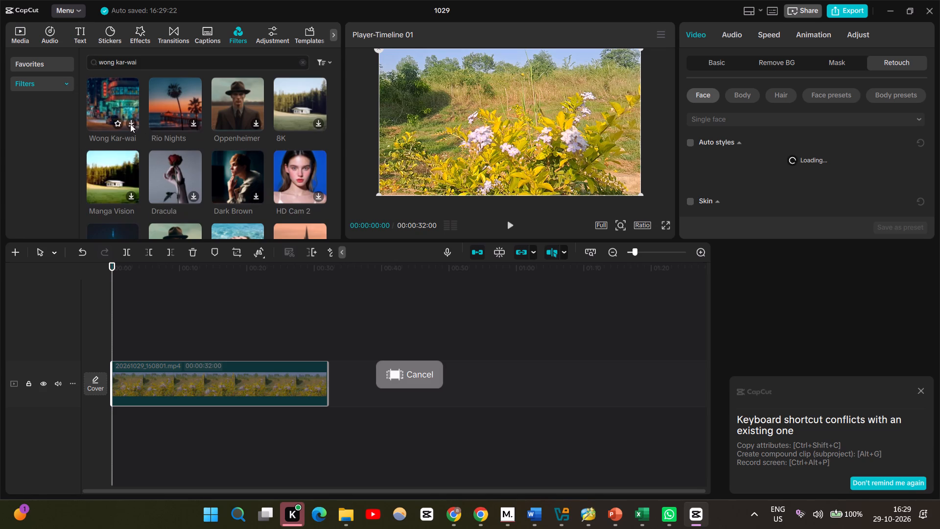
{"action": "left_click", "coordinate": [129, 124]}
{"action": "left_click", "coordinate": [129, 124]}
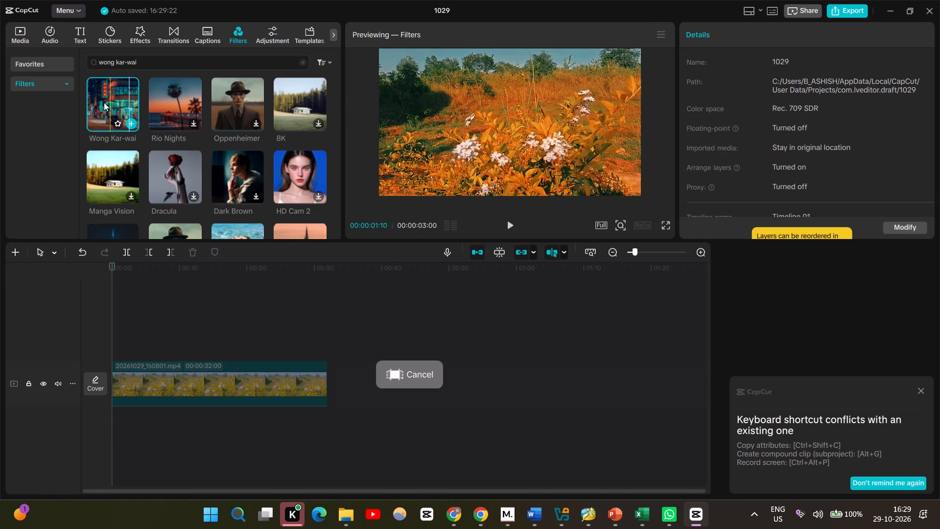
{"action": "left_click", "coordinate": [192, 122]}
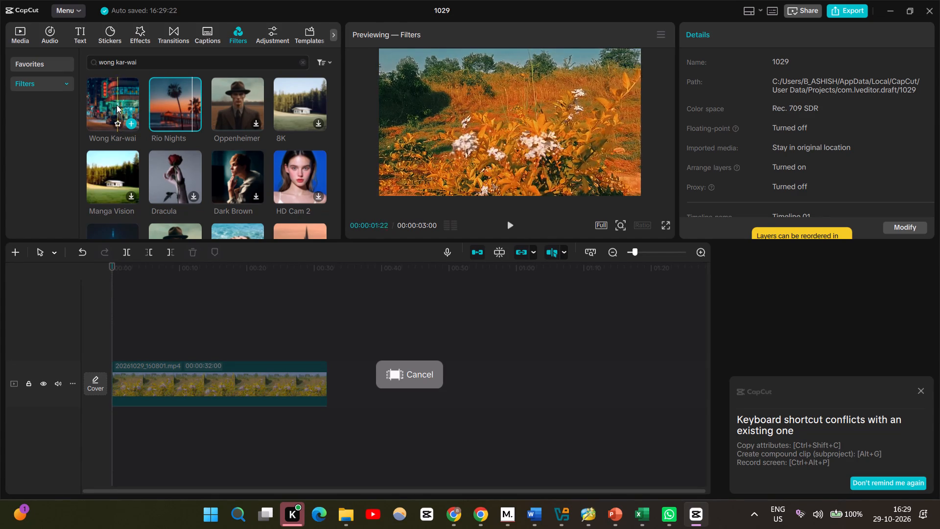
{"action": "left_click", "coordinate": [236, 115]}
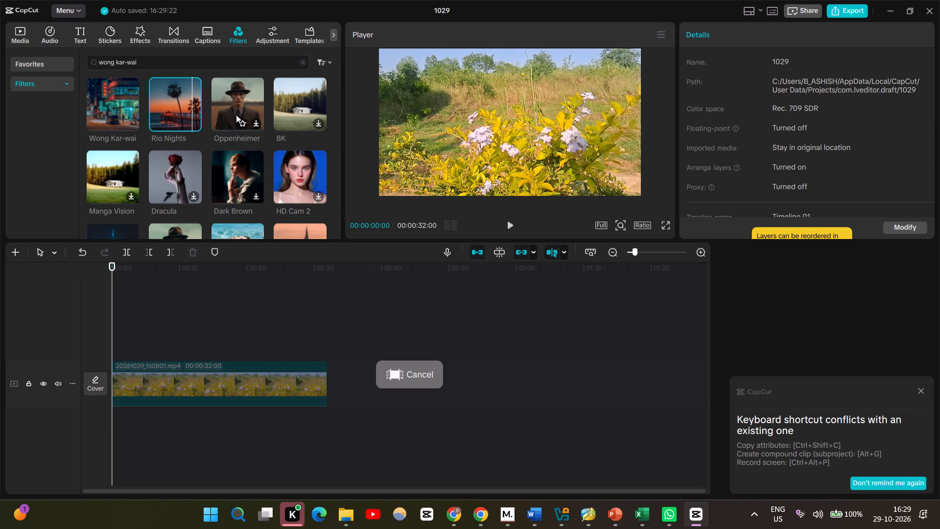
{"action": "left_click", "coordinate": [254, 121]}
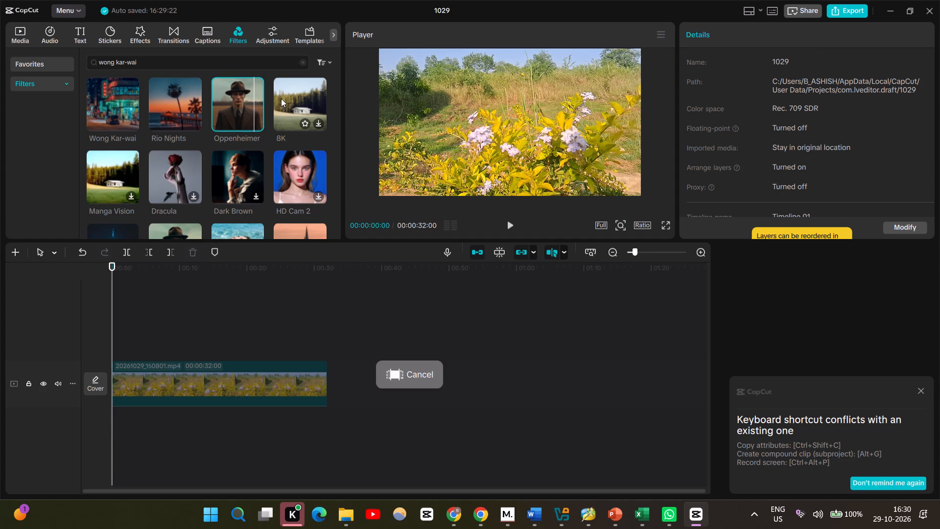
{"action": "left_click", "coordinate": [316, 122]}
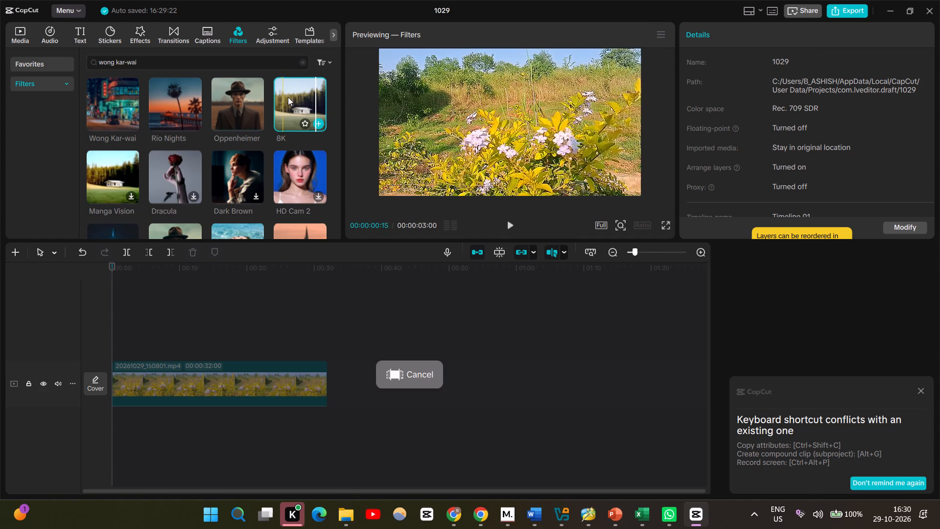
{"action": "left_click", "coordinate": [133, 197]}
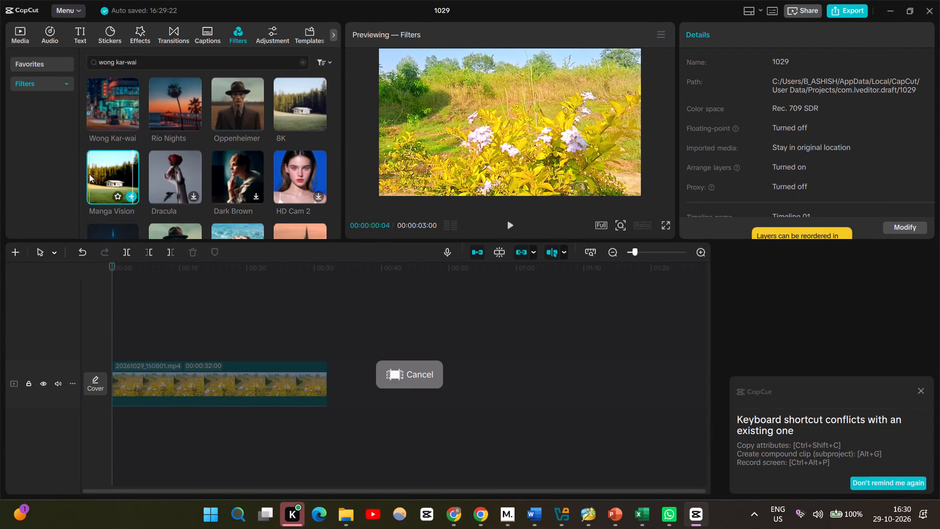
{"action": "left_click", "coordinate": [194, 196]}
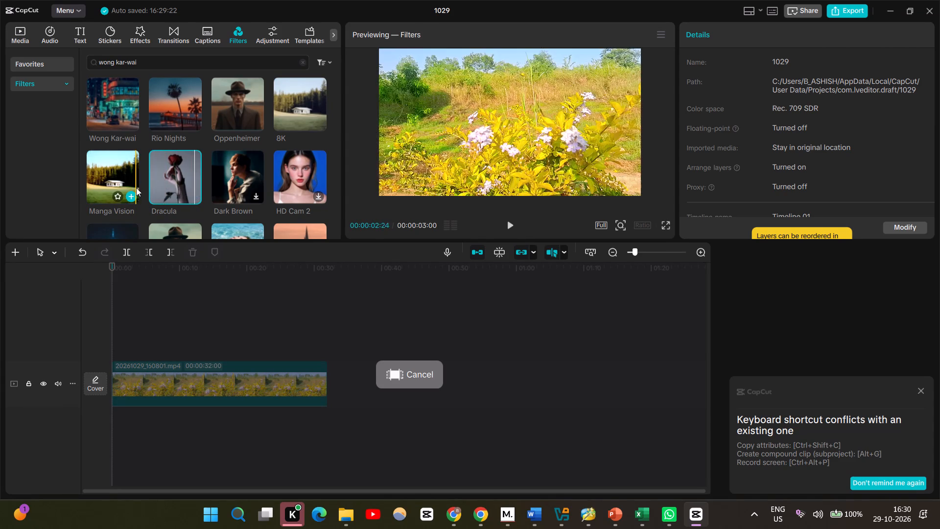
Search the filter library for "GREE" and choose the suggestion "green yellow".
{"action": "scroll", "coordinate": [170, 182], "scroll_direction": "down", "scroll_amount": 1}
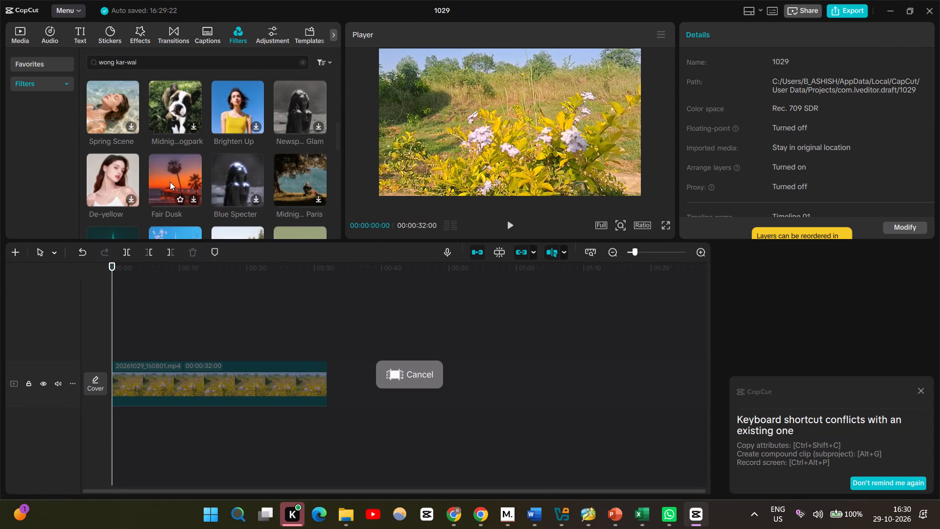
{"action": "scroll", "coordinate": [170, 182], "scroll_direction": "up", "scroll_amount": 5}
{"action": "left_click", "coordinate": [153, 59]}
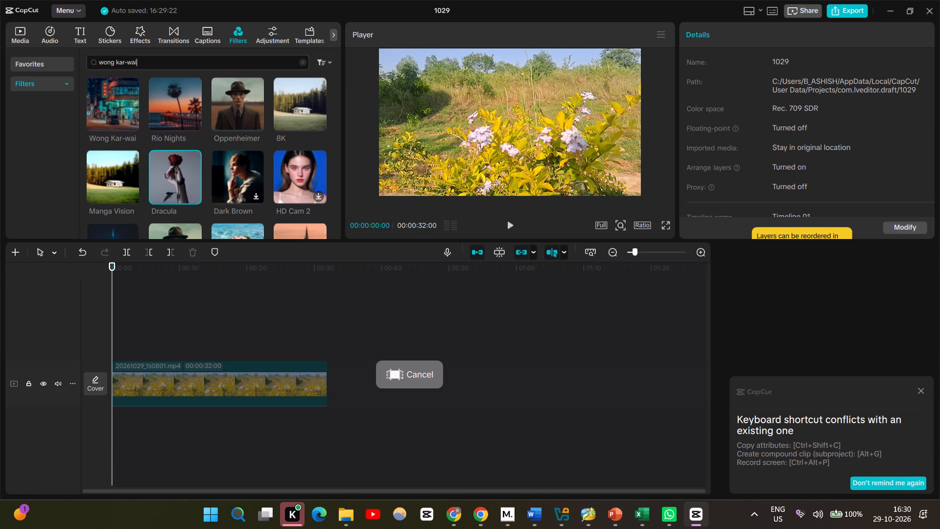
{"action": "left_click_drag", "start_coordinate": [153, 59], "coordinate": [91, 57]}
{"action": "type", "text": "GREE"}
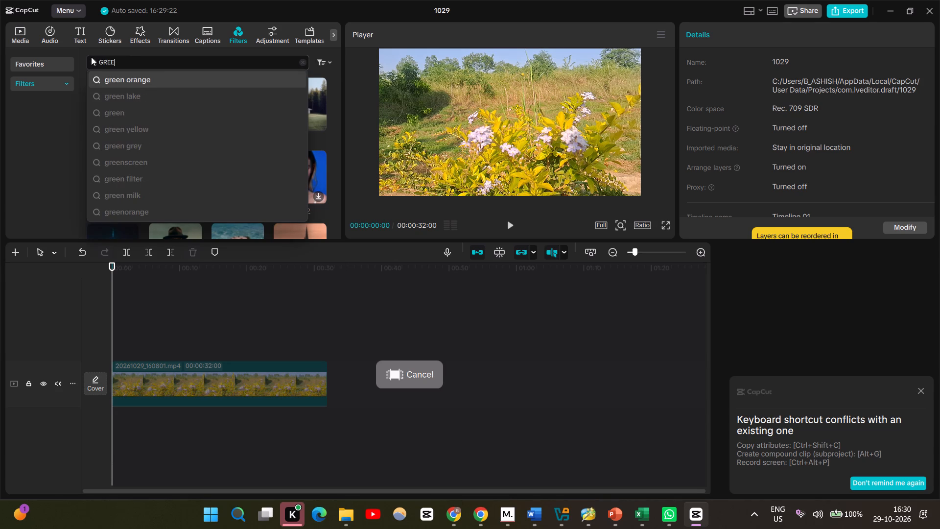
{"action": "left_click", "coordinate": [152, 132]}
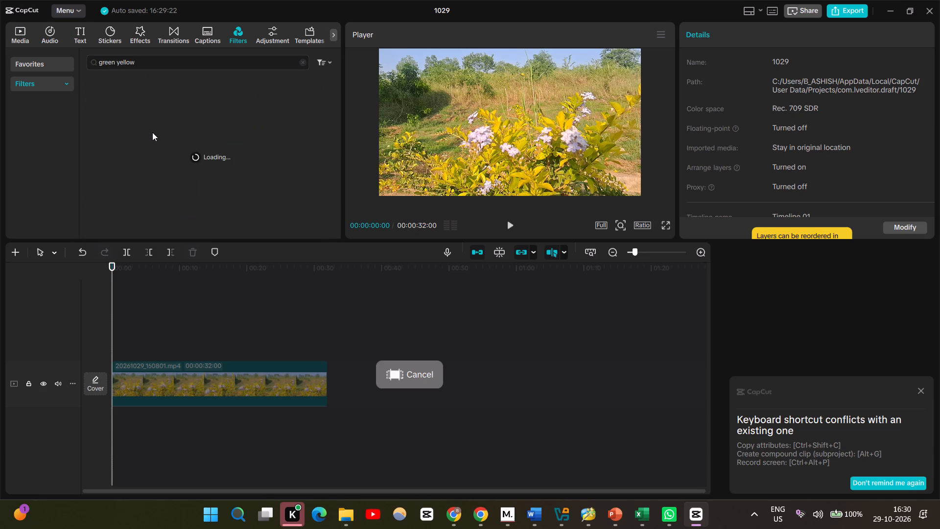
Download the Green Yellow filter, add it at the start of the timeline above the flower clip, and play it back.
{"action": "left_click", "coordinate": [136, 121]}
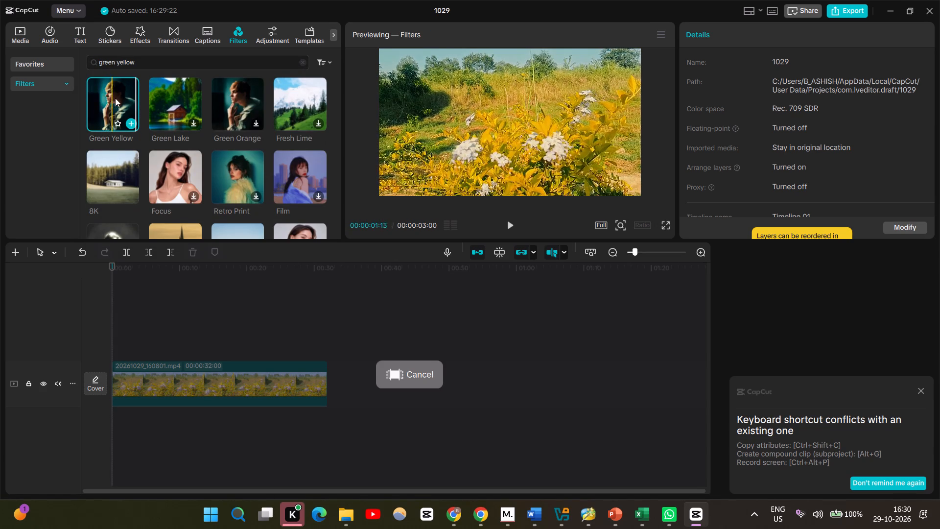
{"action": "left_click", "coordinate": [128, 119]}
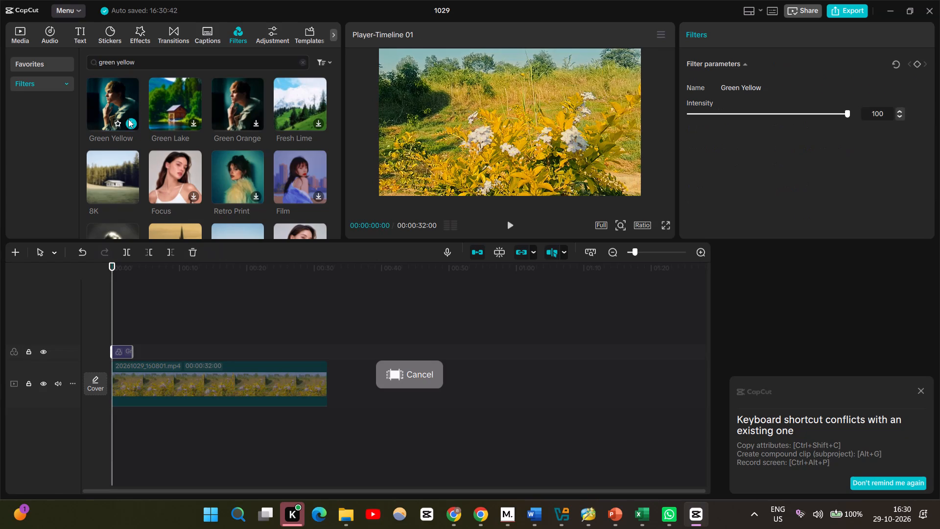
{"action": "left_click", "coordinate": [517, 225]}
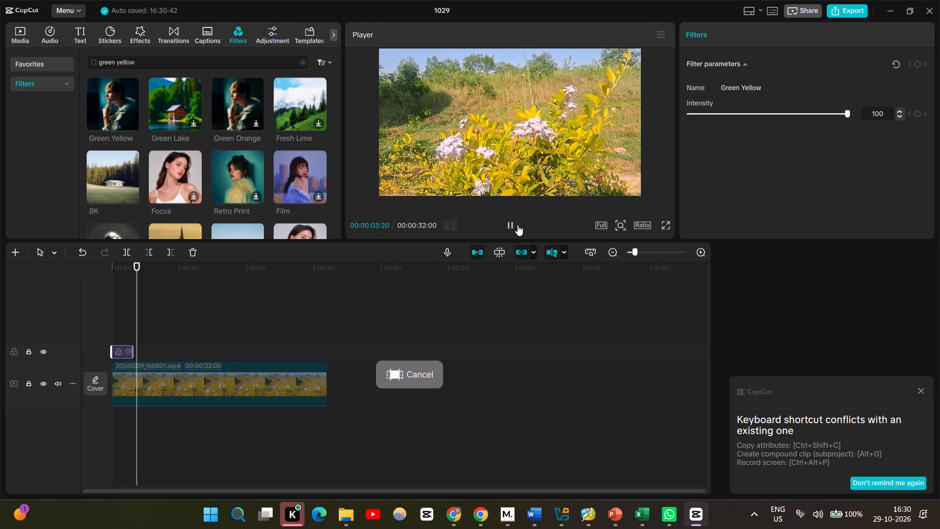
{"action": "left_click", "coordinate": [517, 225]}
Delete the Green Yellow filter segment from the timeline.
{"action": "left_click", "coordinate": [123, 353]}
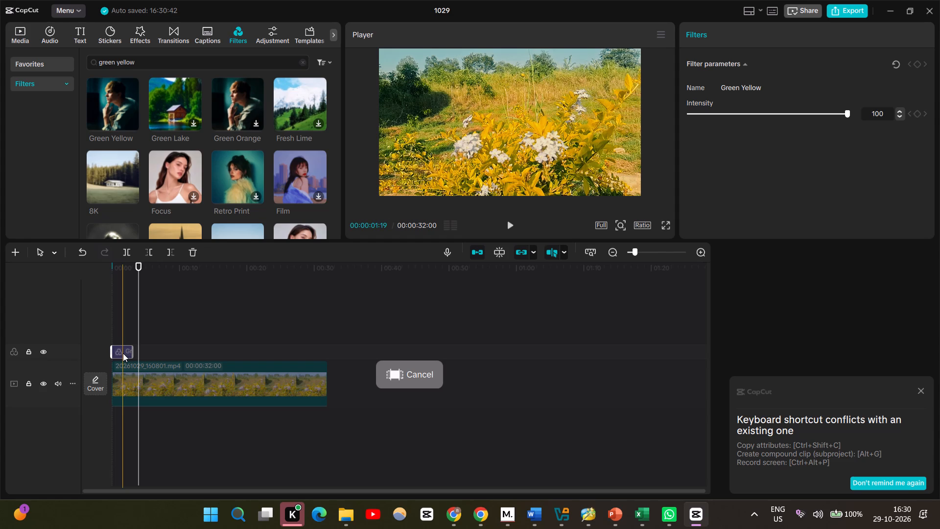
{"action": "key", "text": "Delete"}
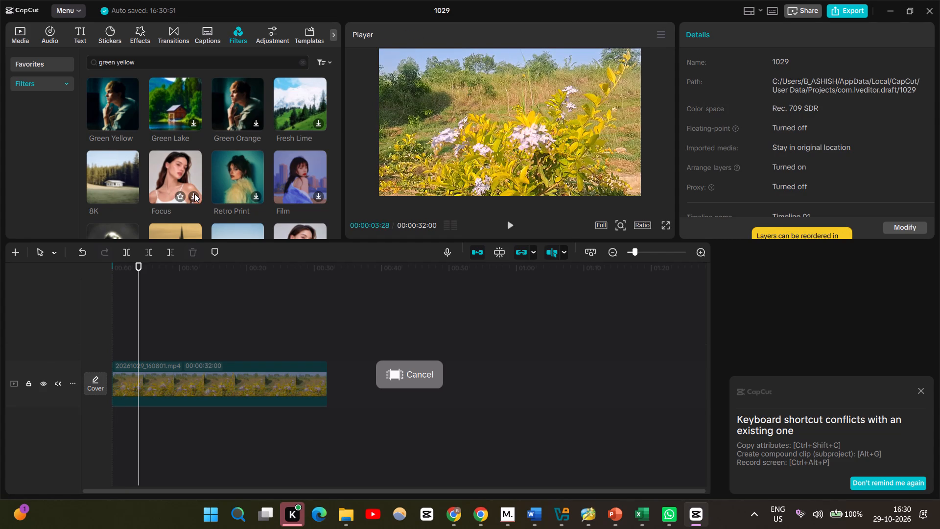
Download the Retro Print, Film, Sunny Green, Neon Fire, Dreamy Sunset and Golden Grain filters for previewing on the flower clip.
{"action": "left_click", "coordinate": [256, 194]}
{"action": "left_click", "coordinate": [256, 194]}
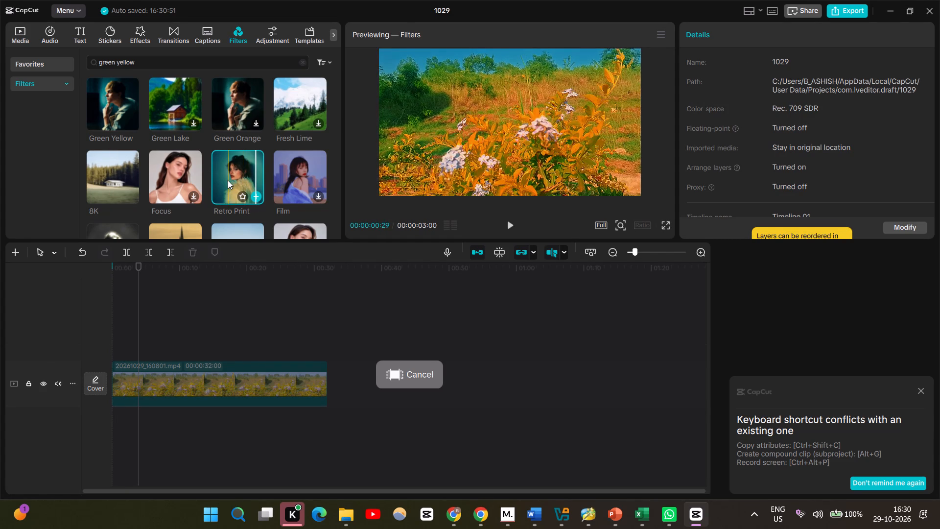
{"action": "left_click", "coordinate": [317, 193]}
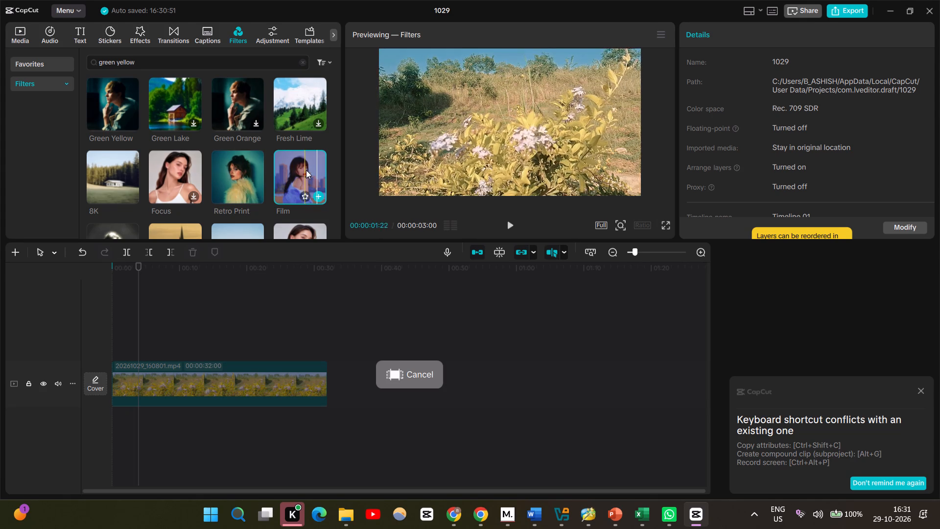
{"action": "scroll", "coordinate": [263, 190], "scroll_direction": "down", "scroll_amount": 1}
{"action": "scroll", "coordinate": [263, 190], "scroll_direction": "up", "scroll_amount": 1}
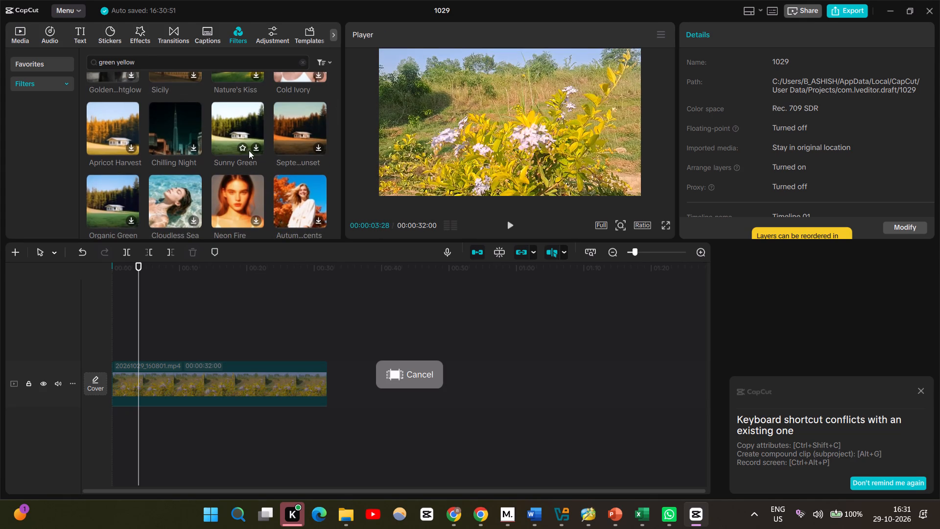
{"action": "left_click", "coordinate": [257, 140]}
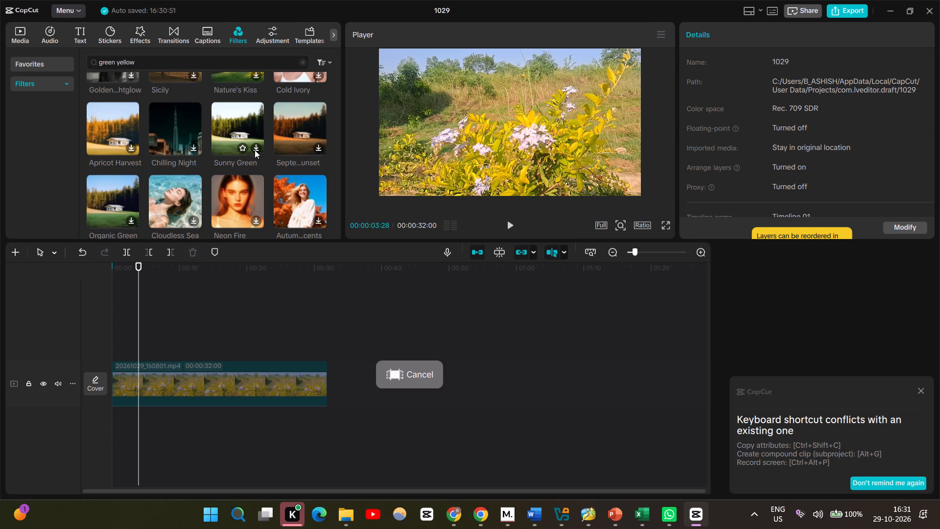
{"action": "left_click", "coordinate": [256, 148]}
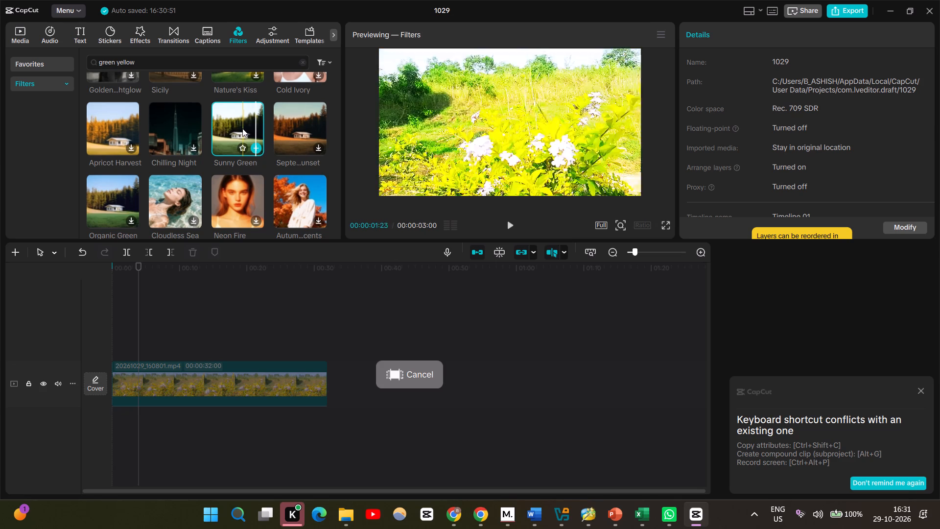
{"action": "scroll", "coordinate": [239, 128], "scroll_direction": "down", "scroll_amount": 1}
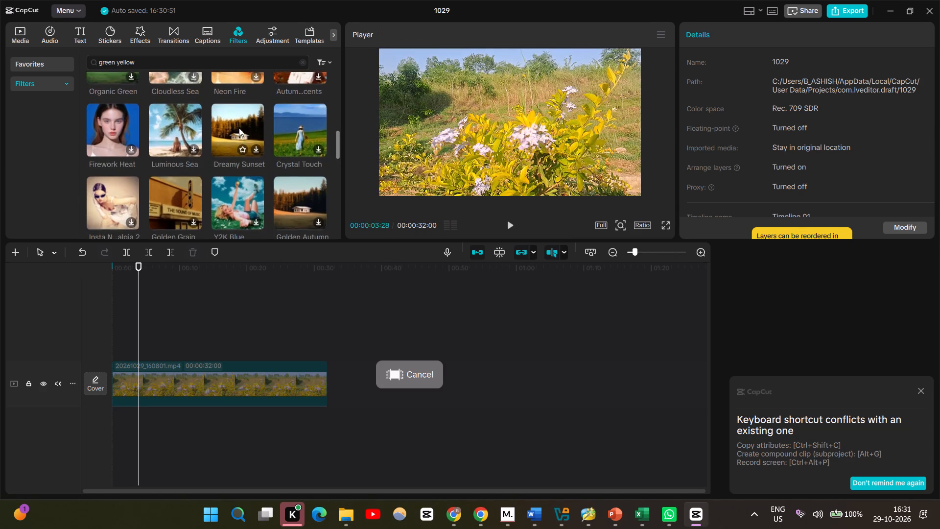
{"action": "scroll", "coordinate": [239, 128], "scroll_direction": "up", "scroll_amount": 1}
{"action": "left_click", "coordinate": [258, 137]}
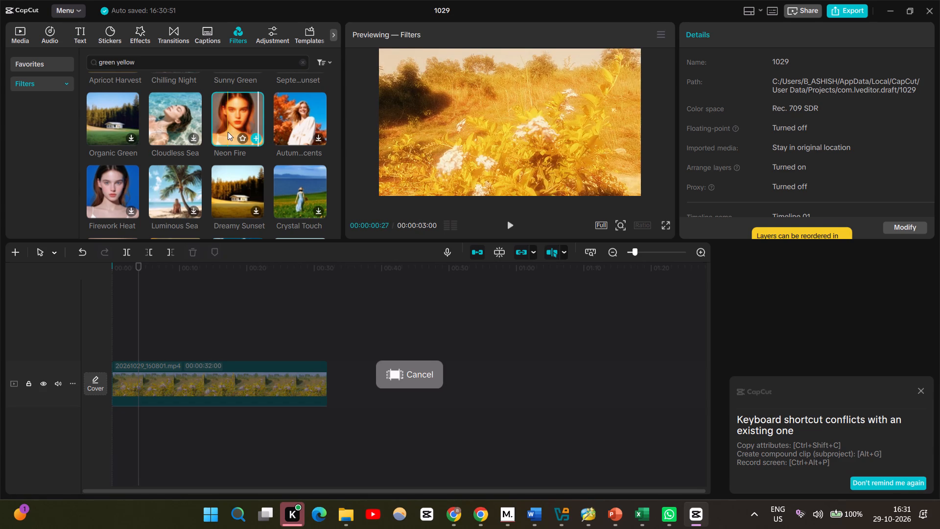
{"action": "scroll", "coordinate": [228, 132], "scroll_direction": "down", "scroll_amount": 1}
{"action": "left_click", "coordinate": [254, 111]}
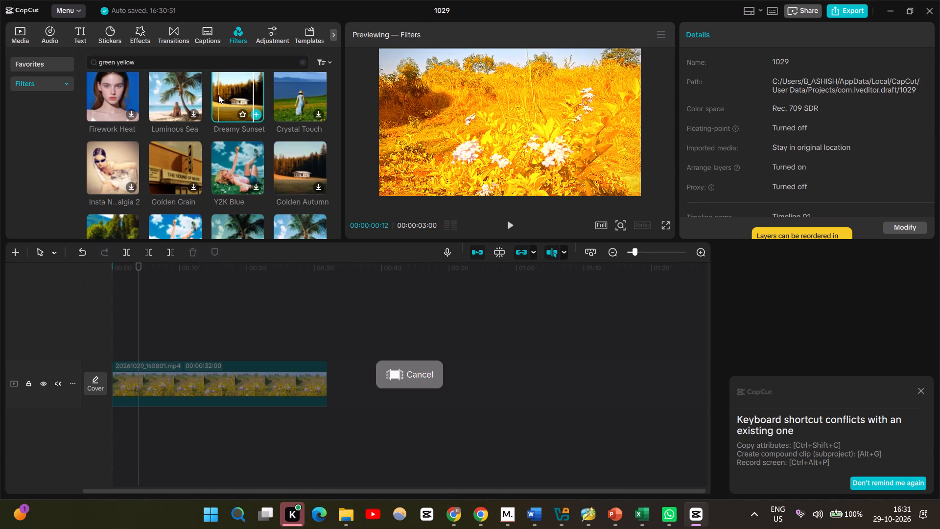
{"action": "left_click", "coordinate": [192, 190]}
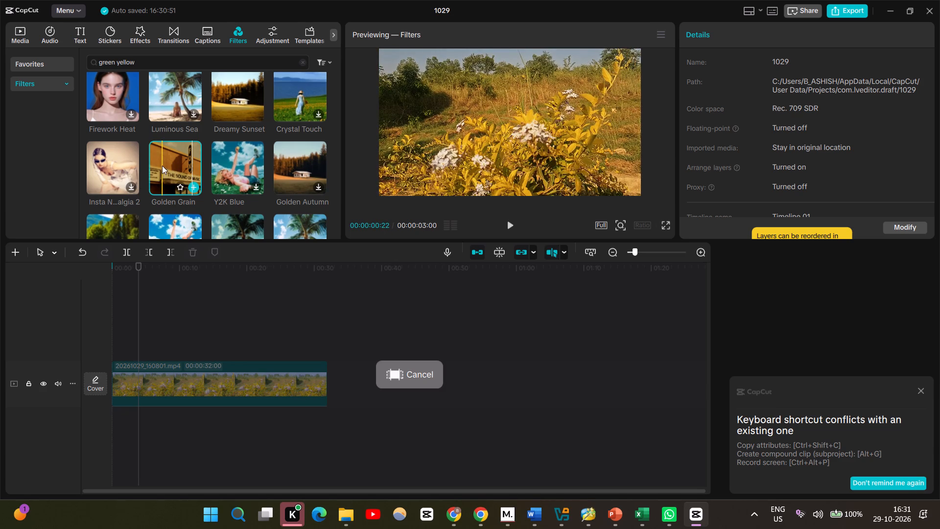
Look through the remaining green yellow filters, replacing the search with "OLD" to find vintage-style filters.
{"action": "scroll", "coordinate": [162, 166], "scroll_direction": "down", "scroll_amount": 1}
{"action": "scroll", "coordinate": [162, 166], "scroll_direction": "up", "scroll_amount": 1}
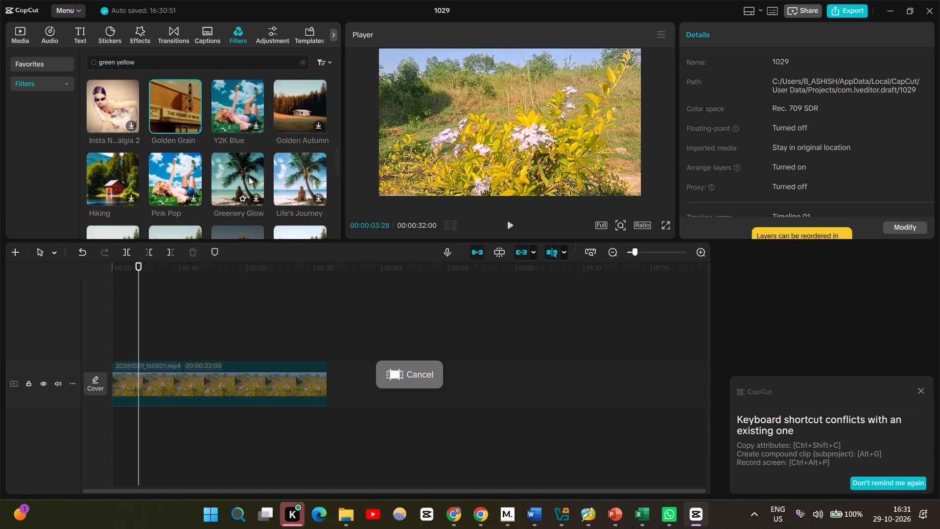
{"action": "scroll", "coordinate": [254, 189], "scroll_direction": "down", "scroll_amount": 2}
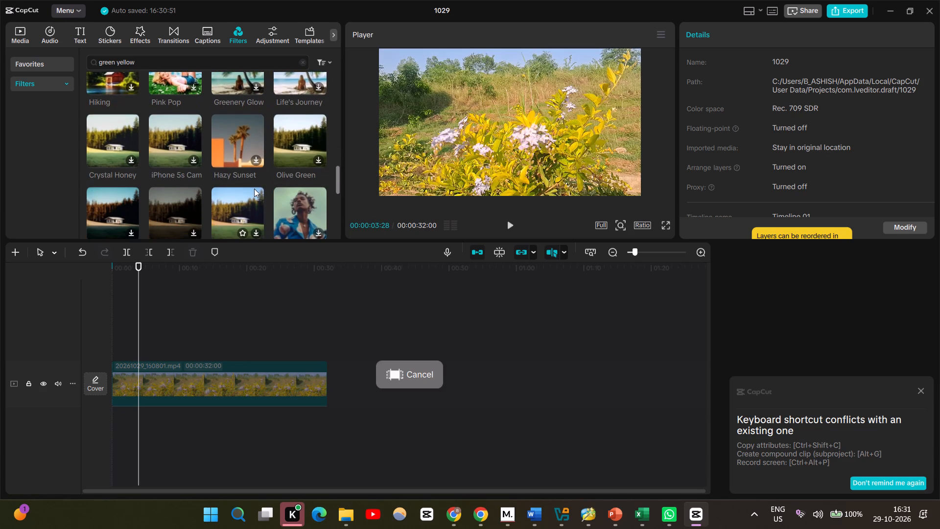
{"action": "scroll", "coordinate": [195, 156], "scroll_direction": "down", "scroll_amount": 1}
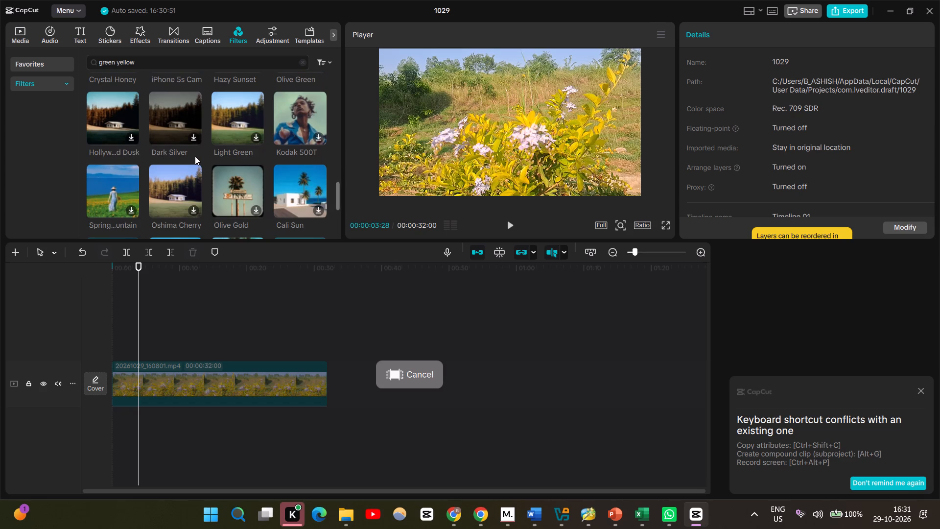
{"action": "scroll", "coordinate": [195, 156], "scroll_direction": "up", "scroll_amount": 5}
{"action": "left_click_drag", "start_coordinate": [150, 65], "coordinate": [95, 64]}
{"action": "key", "text": "BackSpace"}
{"action": "type", "text": "OLD"}
{"action": "key", "text": "Return"}
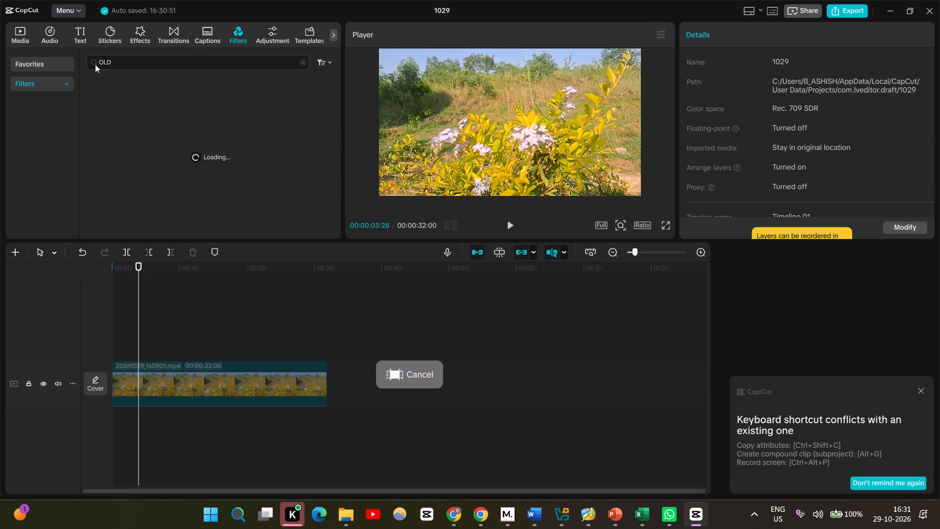
Download the Old Honeymoon, Hollywood Past, Old Polaroid and Insta Nostalgia filters for previewing on the flower clip.
{"action": "left_click", "coordinate": [129, 124]}
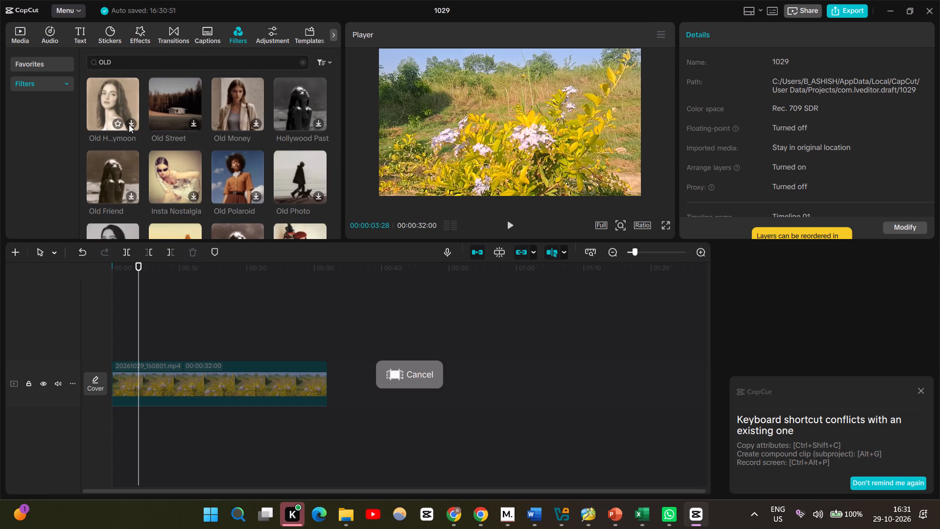
{"action": "left_click", "coordinate": [129, 124]}
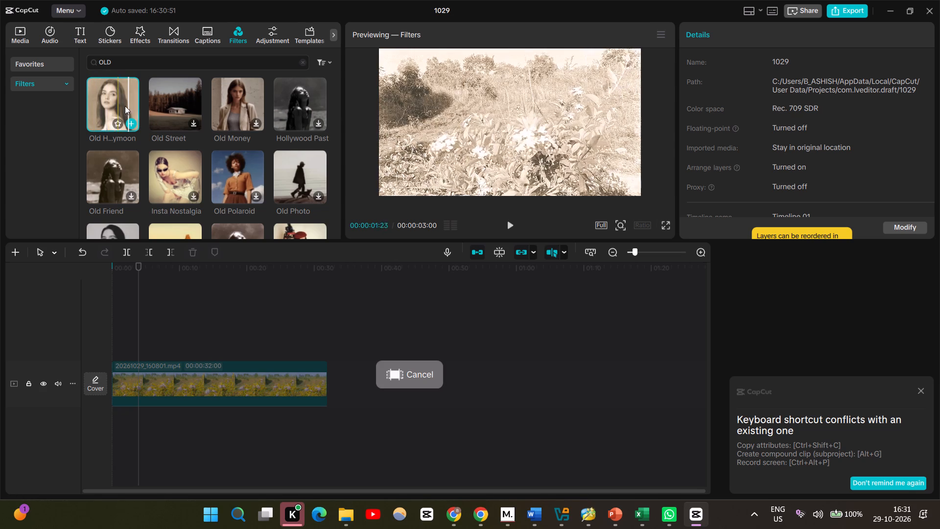
{"action": "left_click", "coordinate": [318, 122]}
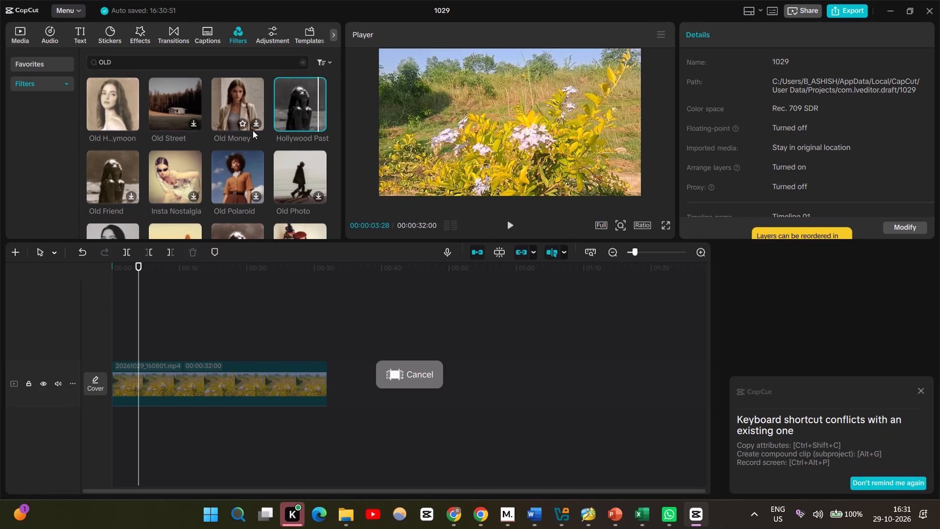
{"action": "left_click", "coordinate": [254, 200]}
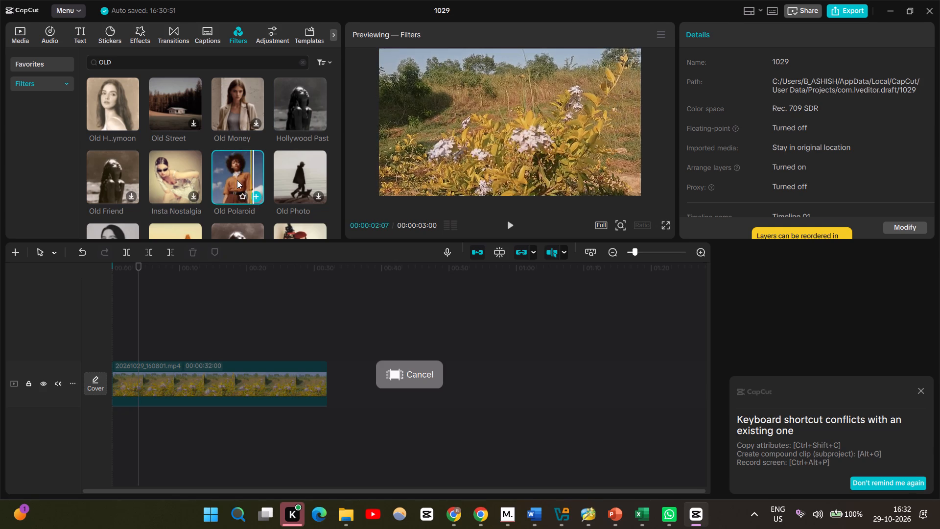
{"action": "left_click", "coordinate": [194, 196]}
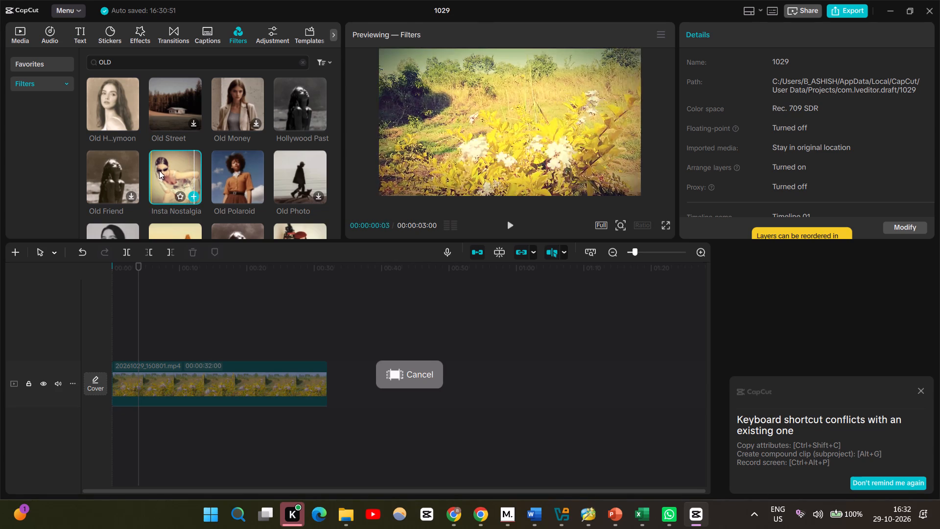
{"action": "left_click", "coordinate": [174, 171]}
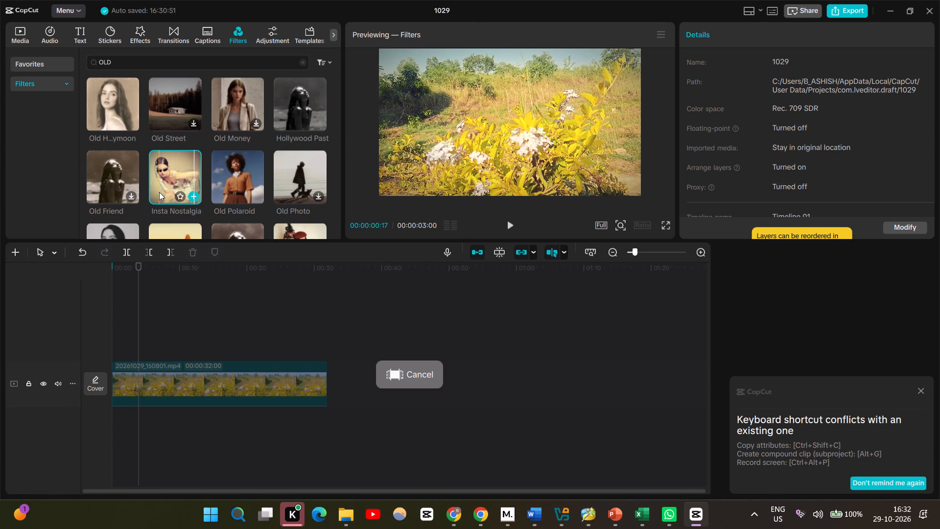
Search the filter library for "CINE" and choose the suggestion "cinematic".
{"action": "left_click_drag", "start_coordinate": [125, 62], "coordinate": [80, 62]}
{"action": "key", "text": "BackSpace"}
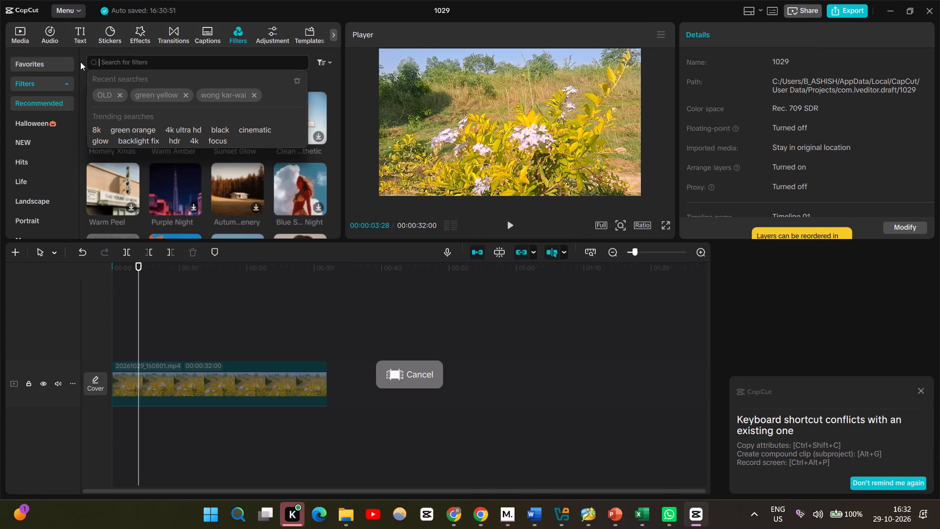
{"action": "type", "text": "CINE"}
{"action": "left_click", "coordinate": [133, 77]}
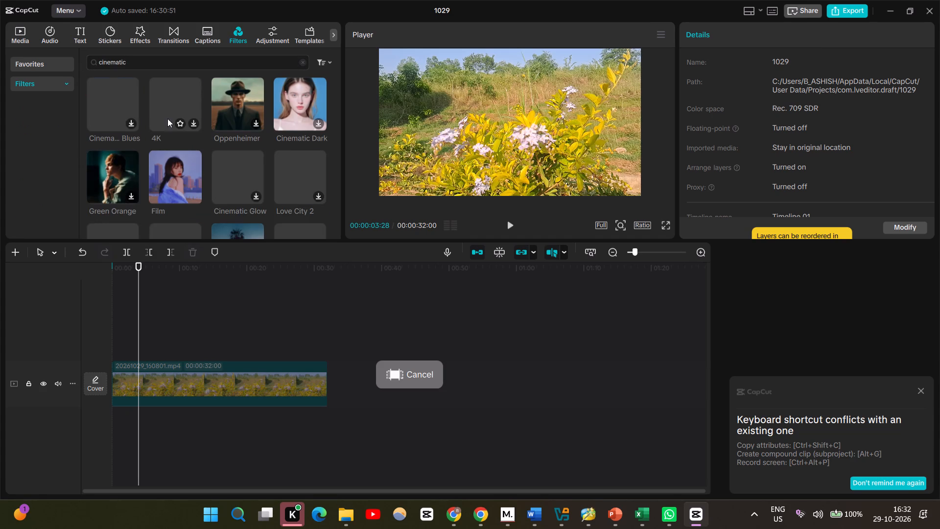
Download the 4K and Cinematic Dark filters for previewing on the flower clip.
{"action": "left_click", "coordinate": [195, 122]}
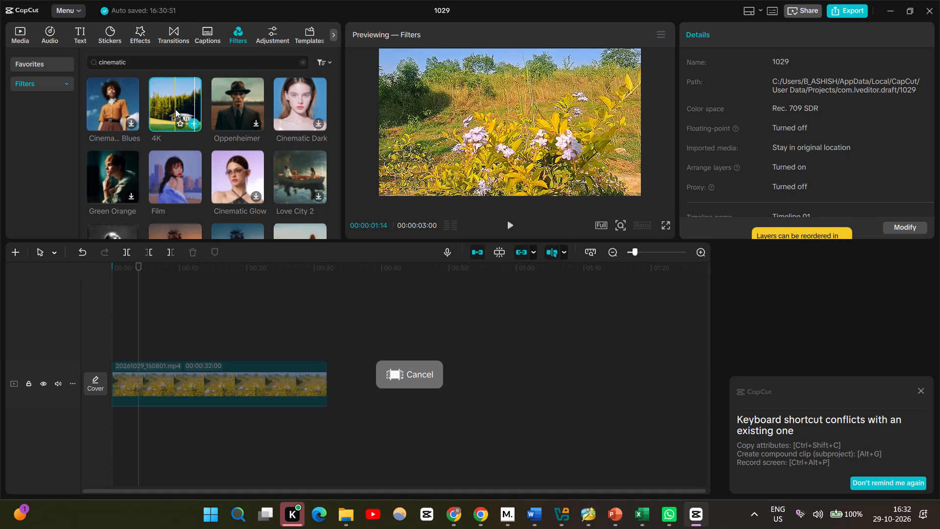
{"action": "left_click", "coordinate": [318, 122]}
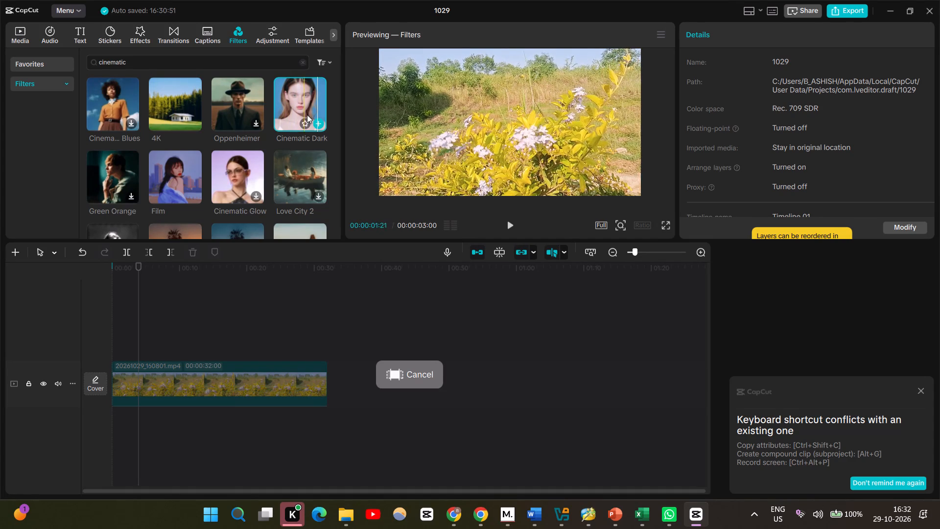
Set the Clarity adjustment of the flower clip 20261029_160801 to 100.
{"action": "left_click", "coordinate": [268, 379]}
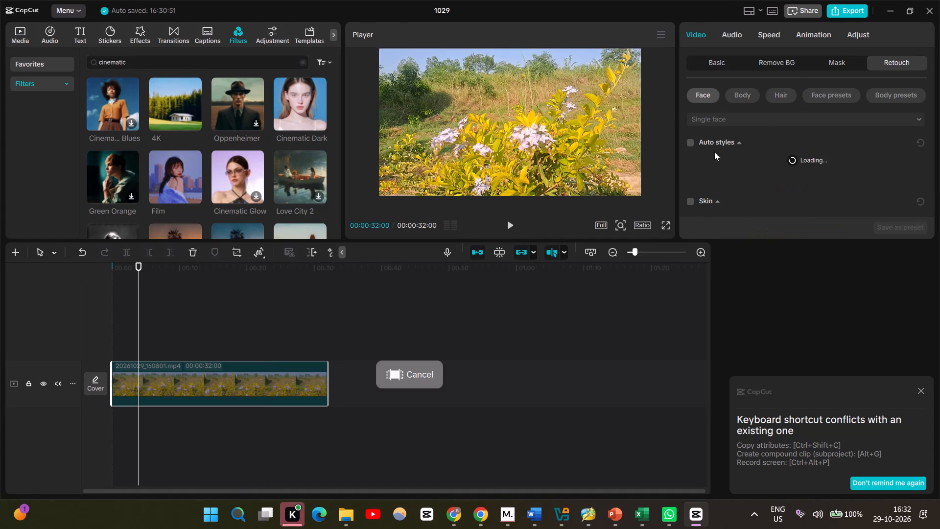
{"action": "left_click", "coordinate": [863, 37]}
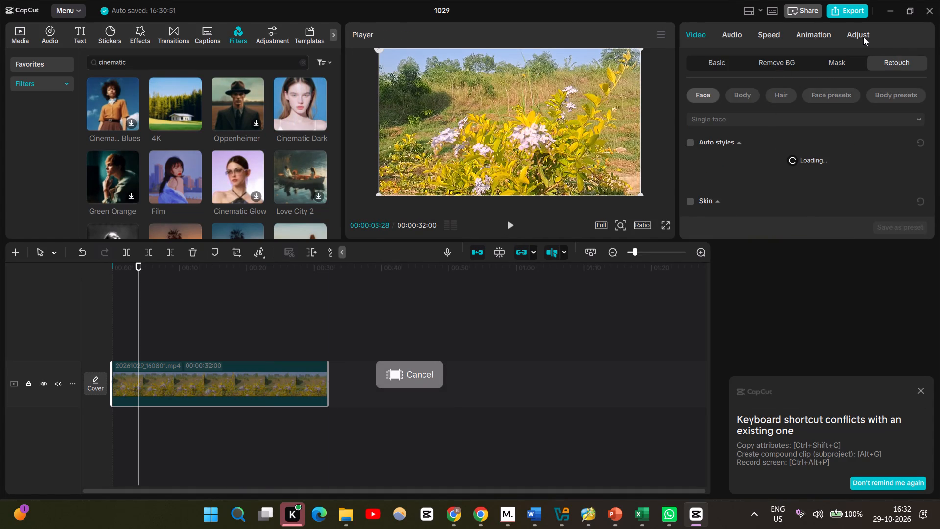
{"action": "scroll", "coordinate": [750, 177], "scroll_direction": "down", "scroll_amount": 4}
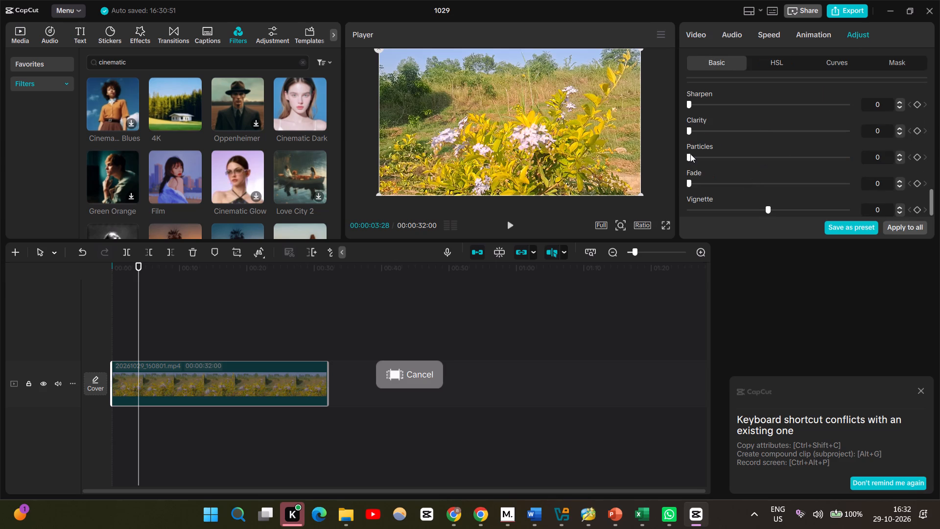
{"action": "left_click_drag", "start_coordinate": [689, 128], "coordinate": [758, 126]}
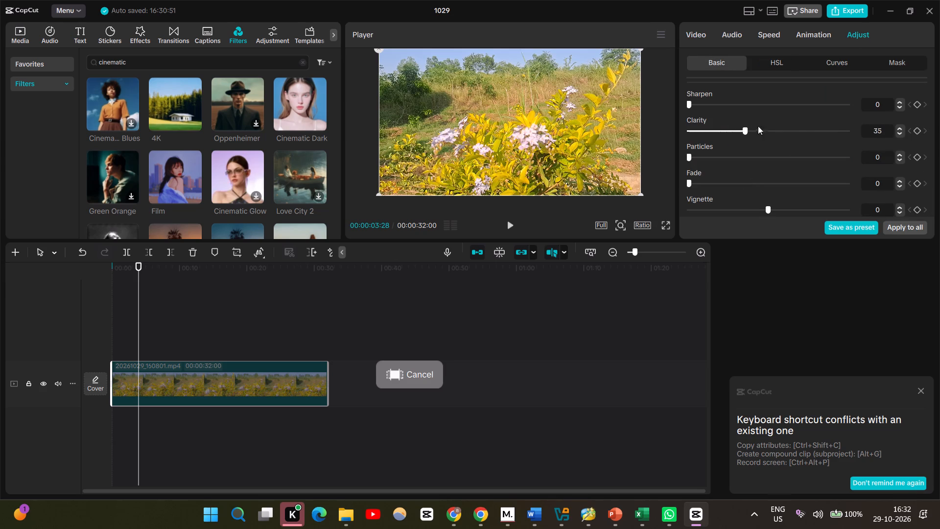
{"action": "left_click_drag", "start_coordinate": [758, 126], "coordinate": [883, 159]}
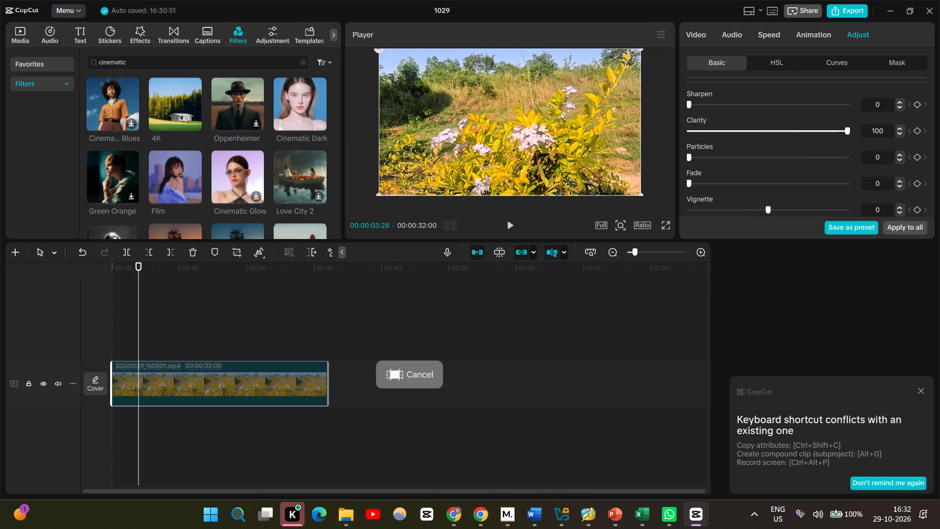
{"action": "left_click_drag", "start_coordinate": [883, 159], "coordinate": [923, 153]}
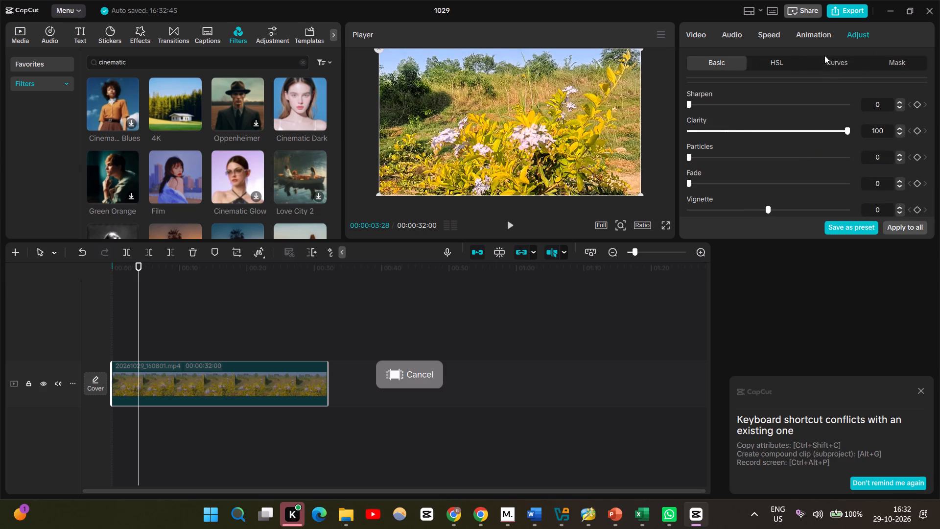
Pull a point on the lower third of the flower clip's Luma curve down to nearly zero, deepening the shadows.
{"action": "left_click", "coordinate": [827, 61]}
{"action": "scroll", "coordinate": [770, 182], "scroll_direction": "down", "scroll_amount": 1}
{"action": "scroll", "coordinate": [770, 182], "scroll_direction": "up", "scroll_amount": 1}
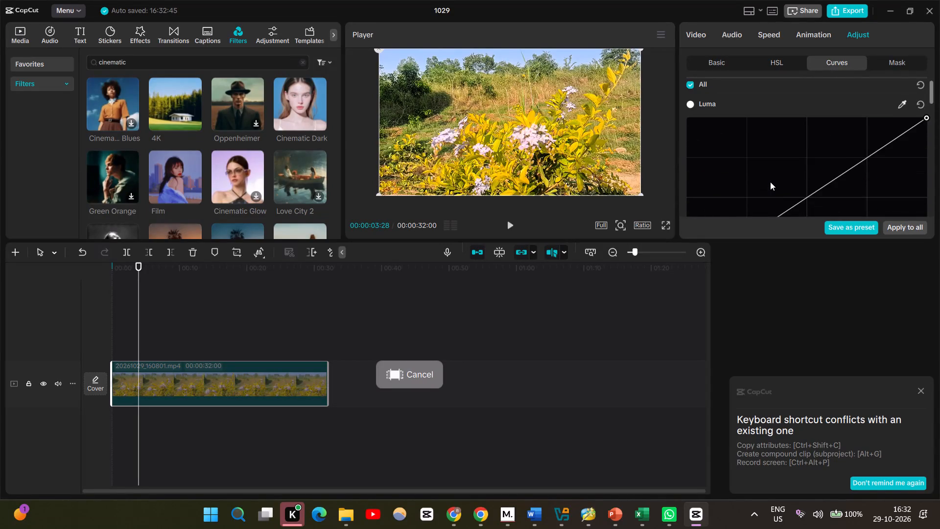
{"action": "scroll", "coordinate": [770, 182], "scroll_direction": "down", "scroll_amount": 1}
{"action": "left_click_drag", "start_coordinate": [754, 160], "coordinate": [761, 178]}
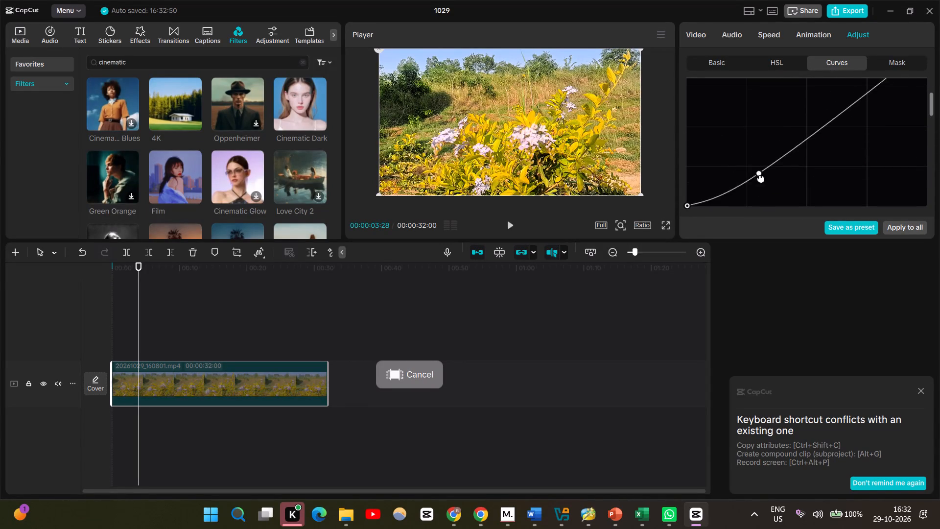
{"action": "left_click_drag", "start_coordinate": [761, 178], "coordinate": [776, 198]}
{"action": "left_click_drag", "start_coordinate": [776, 198], "coordinate": [770, 206]}
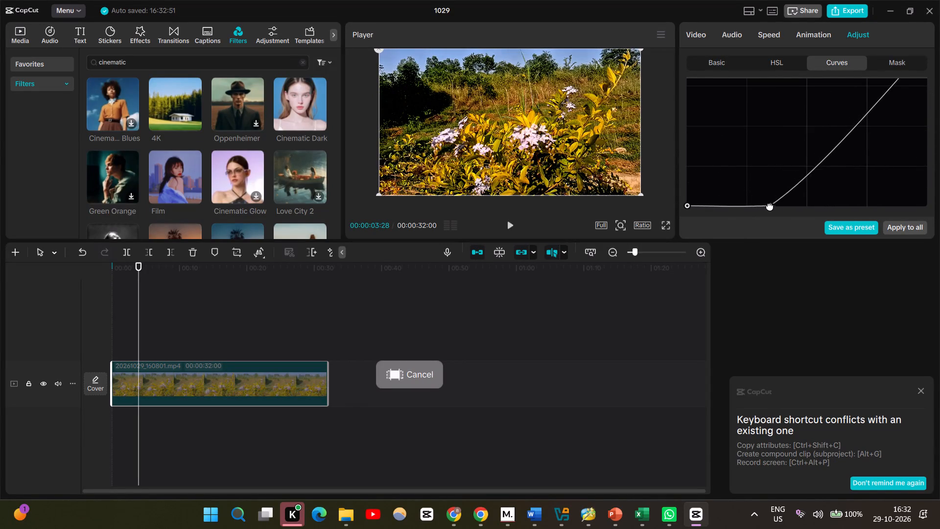
{"action": "left_click_drag", "start_coordinate": [770, 206], "coordinate": [768, 202]}
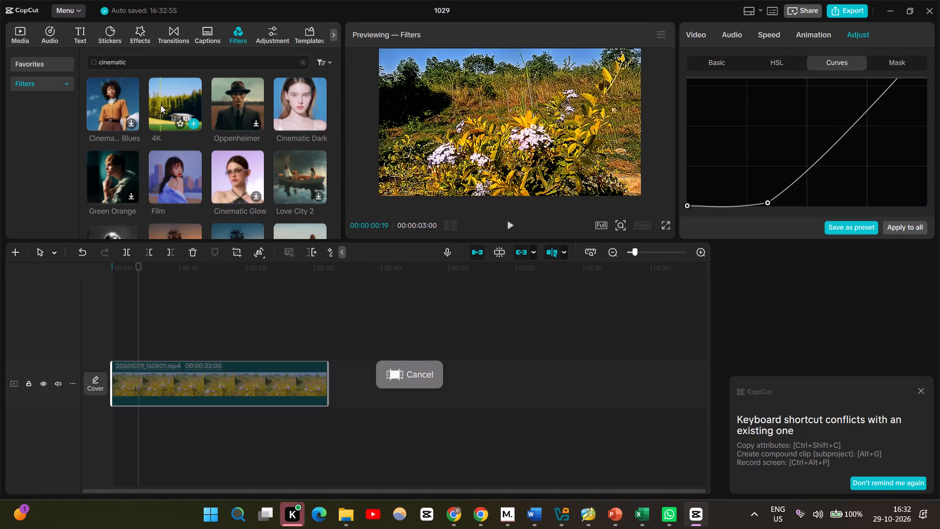
Download the cinematic Blues, Golden Sunset, Noir Flash and Cinematic Glow filters for previewing on the flower clip.
{"action": "left_click", "coordinate": [135, 119]}
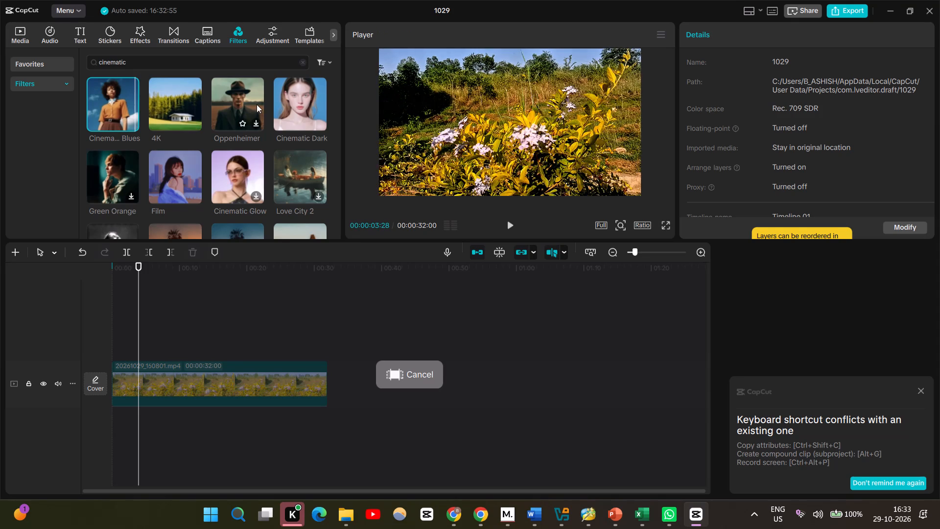
{"action": "scroll", "coordinate": [260, 156], "scroll_direction": "down", "scroll_amount": 1}
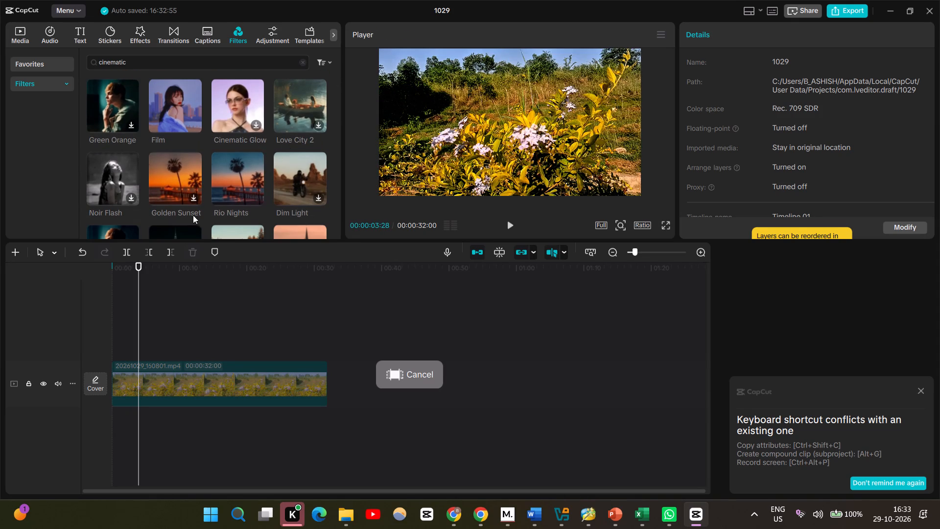
{"action": "left_click", "coordinate": [193, 199]}
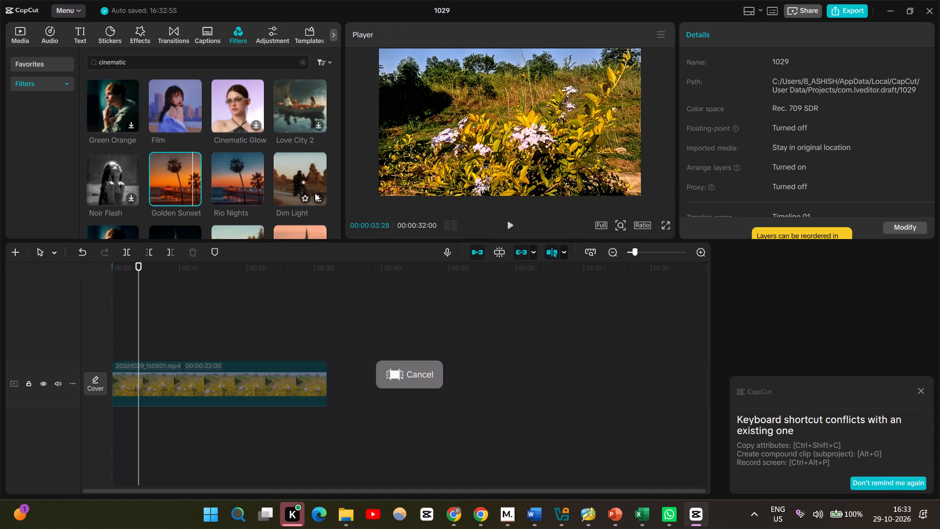
{"action": "left_click", "coordinate": [132, 197]}
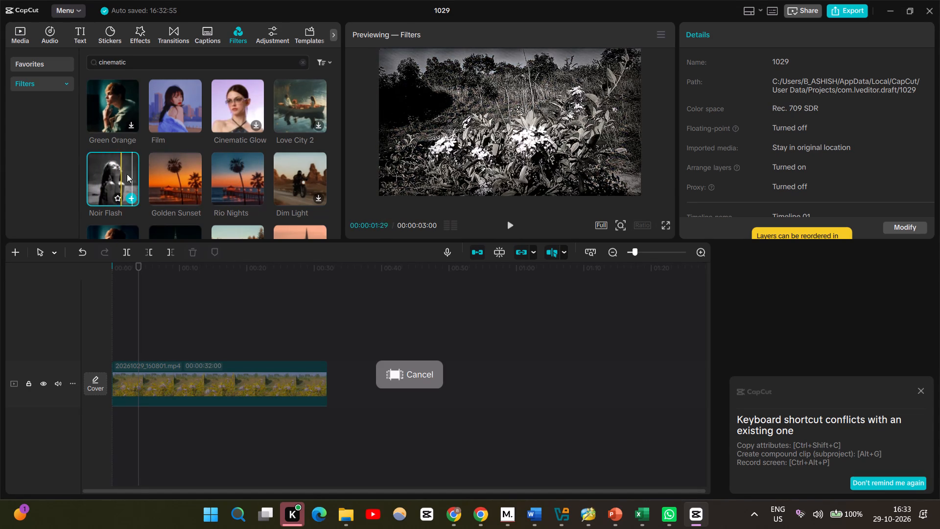
{"action": "scroll", "coordinate": [204, 154], "scroll_direction": "up", "scroll_amount": 1}
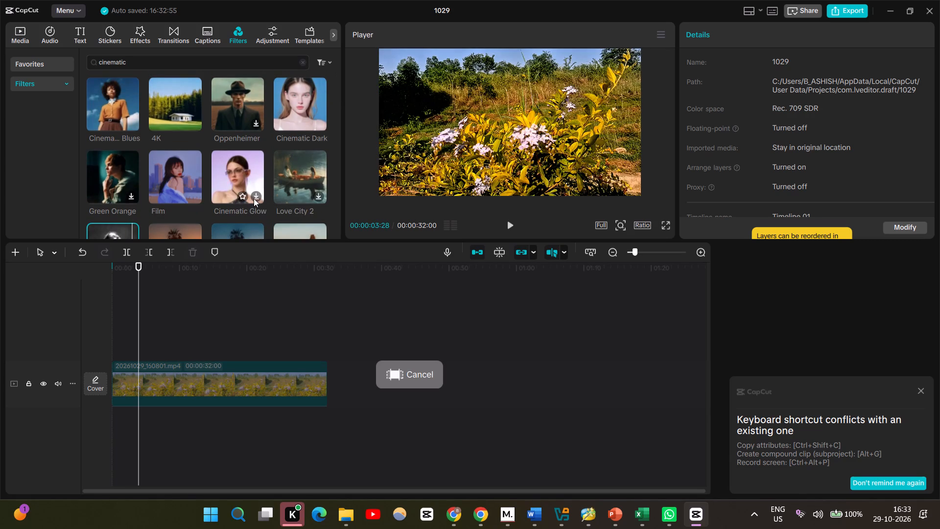
{"action": "left_click", "coordinate": [254, 198]}
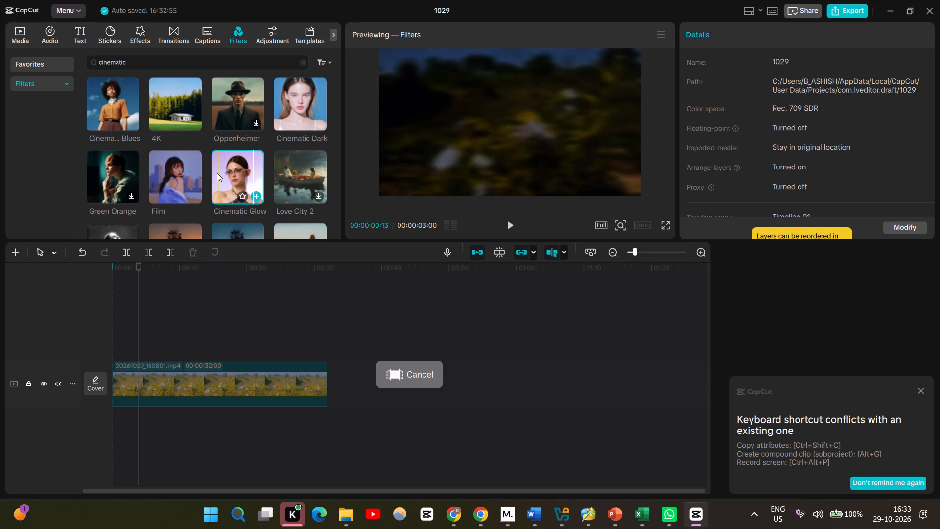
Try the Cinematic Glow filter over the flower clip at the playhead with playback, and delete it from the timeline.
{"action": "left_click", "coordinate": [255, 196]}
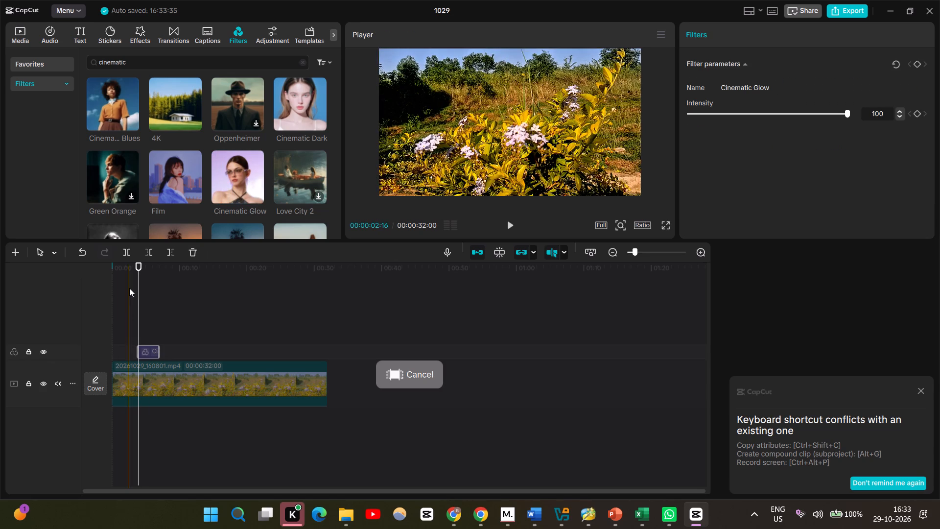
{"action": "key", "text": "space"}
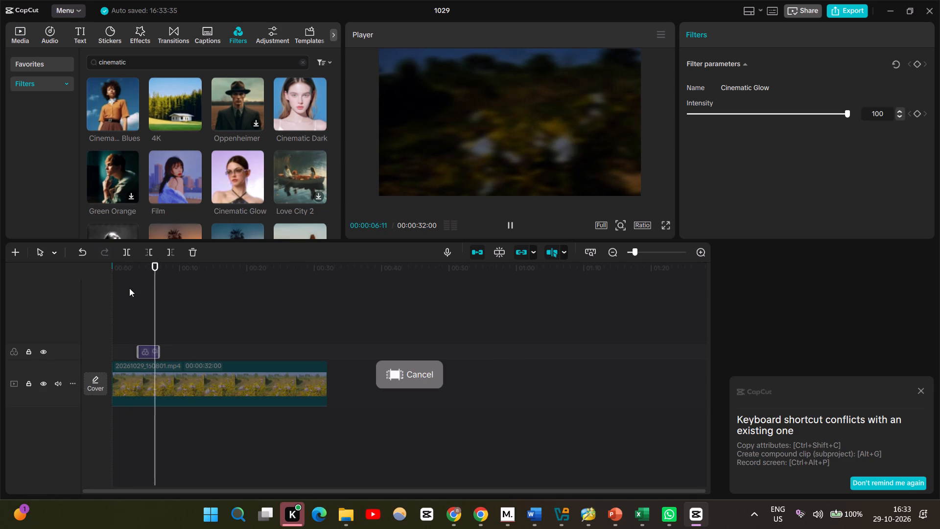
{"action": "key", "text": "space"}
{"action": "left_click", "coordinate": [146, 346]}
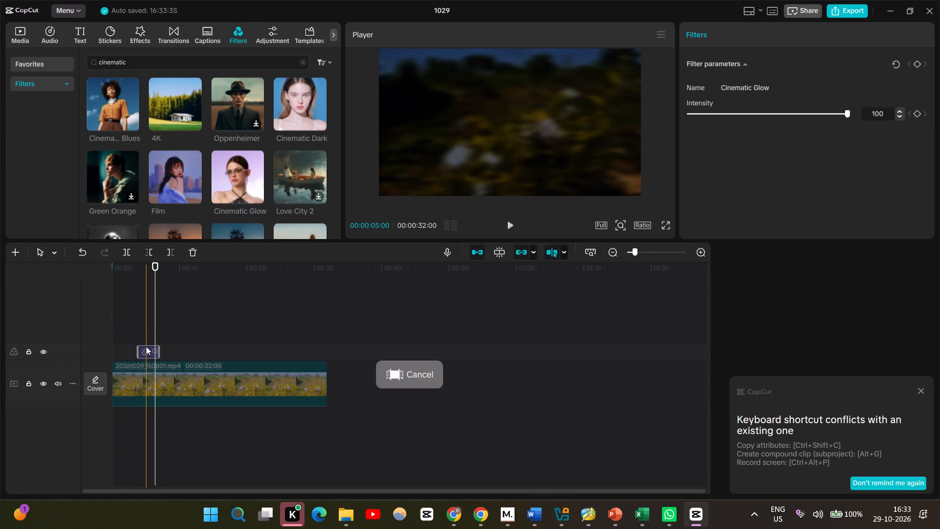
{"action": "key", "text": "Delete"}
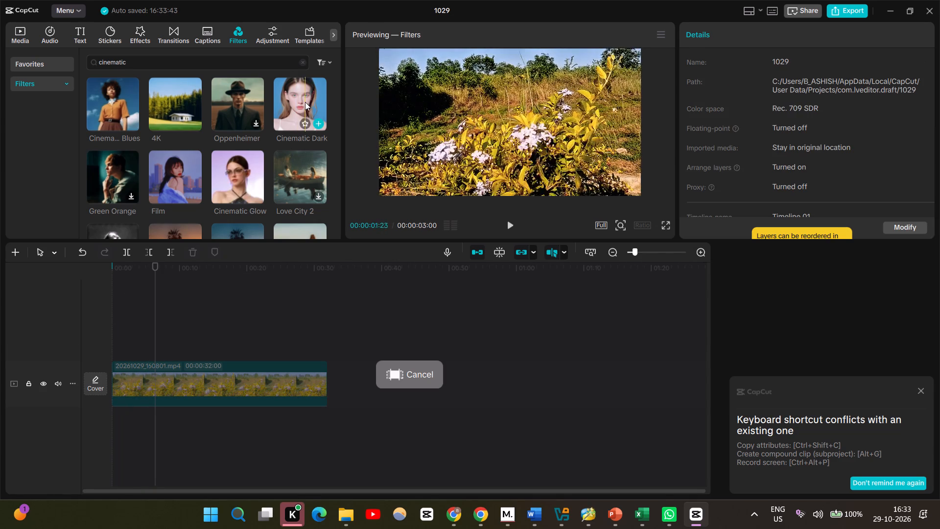
Download the Oppenheimer and Summer Tale filters from the cinematic results for previewing on the flower clip.
{"action": "left_click", "coordinate": [253, 120]}
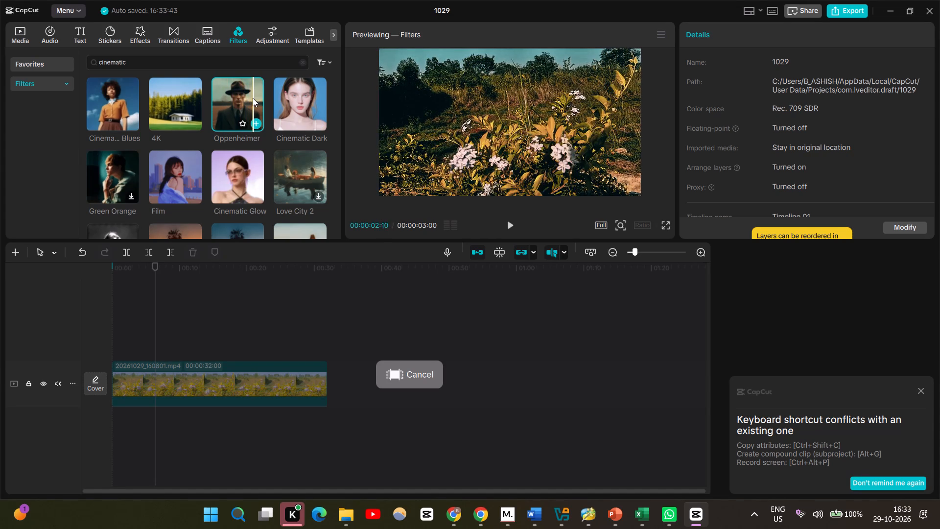
{"action": "scroll", "coordinate": [152, 114], "scroll_direction": "down", "scroll_amount": 1}
{"action": "scroll", "coordinate": [152, 114], "scroll_direction": "up", "scroll_amount": 1}
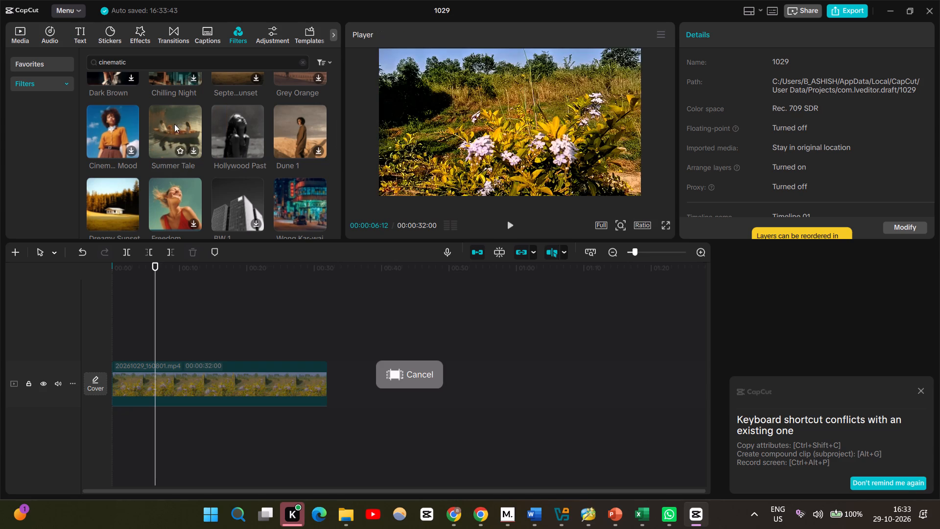
{"action": "left_click", "coordinate": [193, 153]}
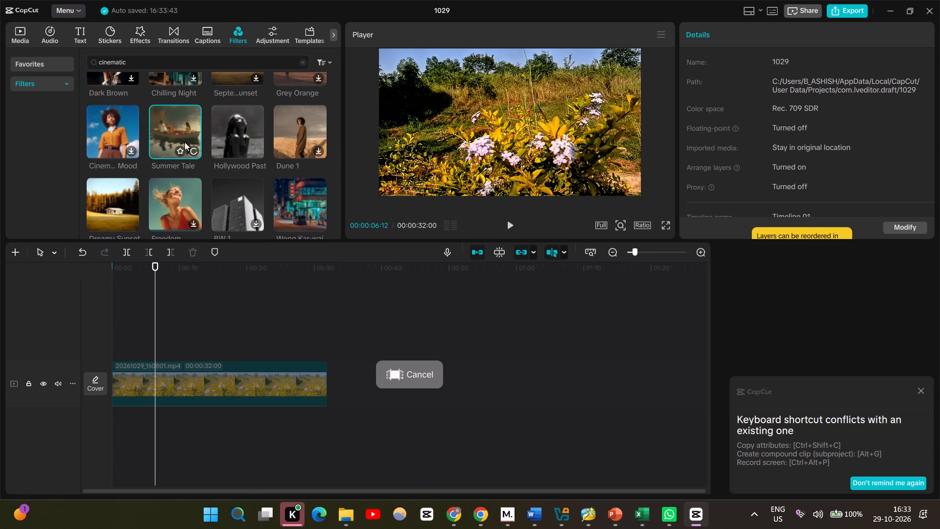
{"action": "scroll", "coordinate": [182, 137], "scroll_direction": "down", "scroll_amount": 1}
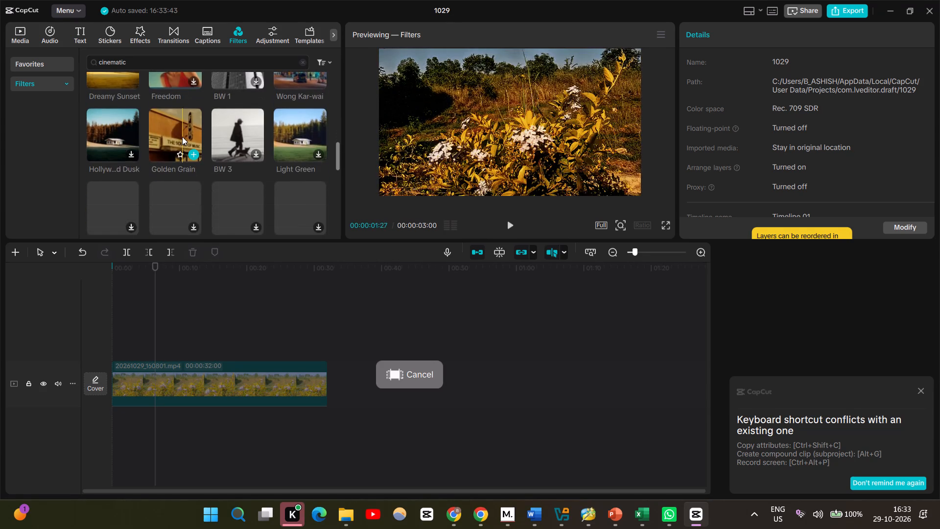
{"action": "scroll", "coordinate": [127, 146], "scroll_direction": "up", "scroll_amount": 2}
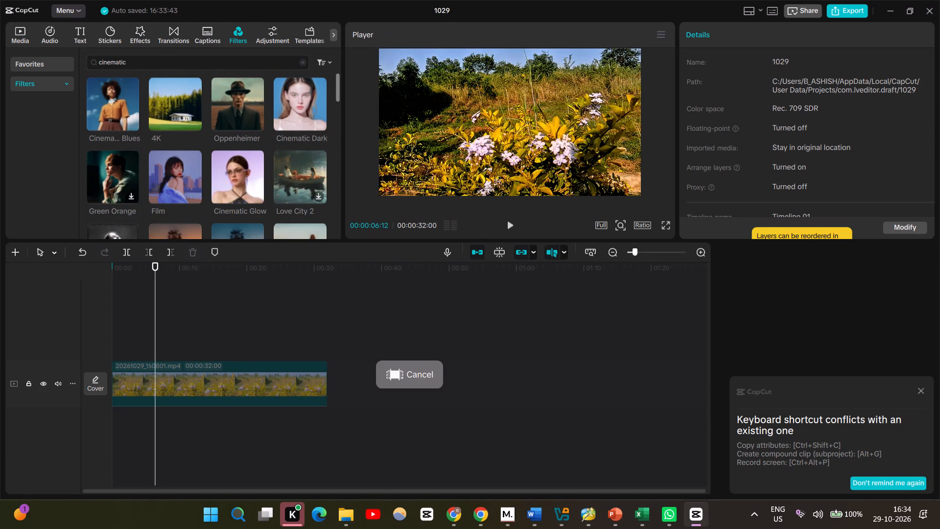
Replace the filter library search with "GREEN".
{"action": "left_click_drag", "start_coordinate": [143, 69], "coordinate": [79, 75]}
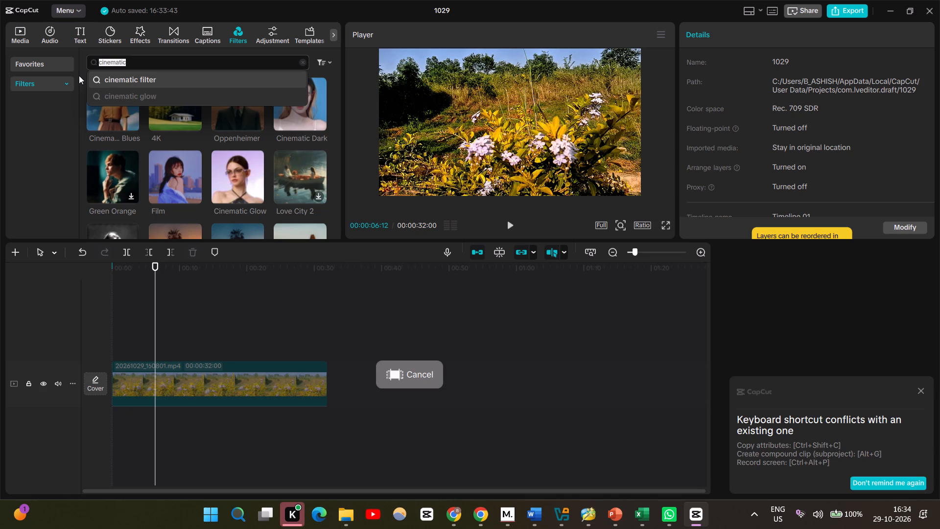
{"action": "type", "text": "GREEN"}
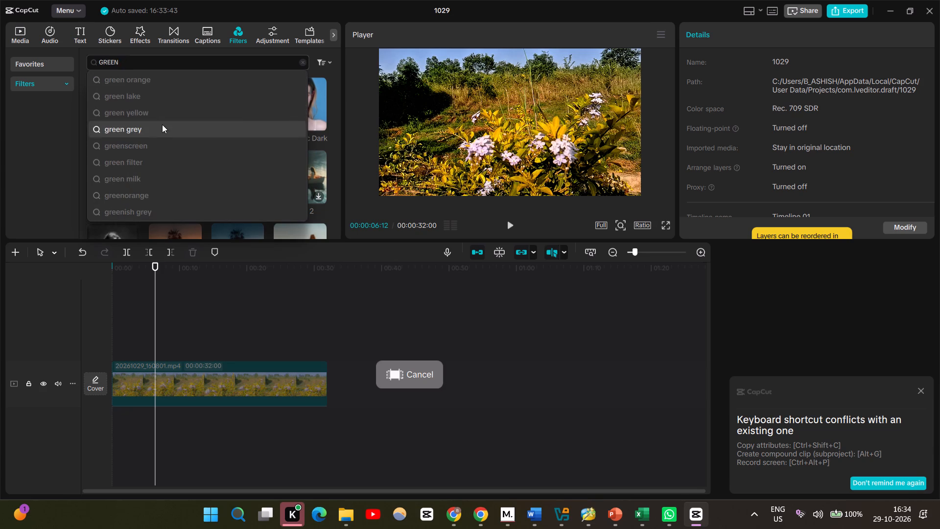
{"action": "key", "text": "Return"}
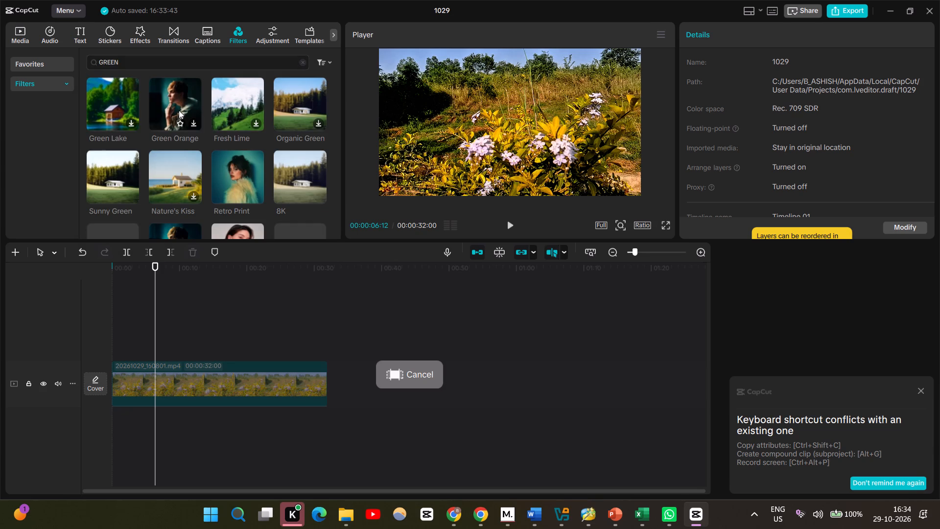
Download the Fresh Lime, Organic Green, Green Orange, Green Lake and Night Vision filters for previewing on the flower clip.
{"action": "left_click", "coordinate": [258, 123]}
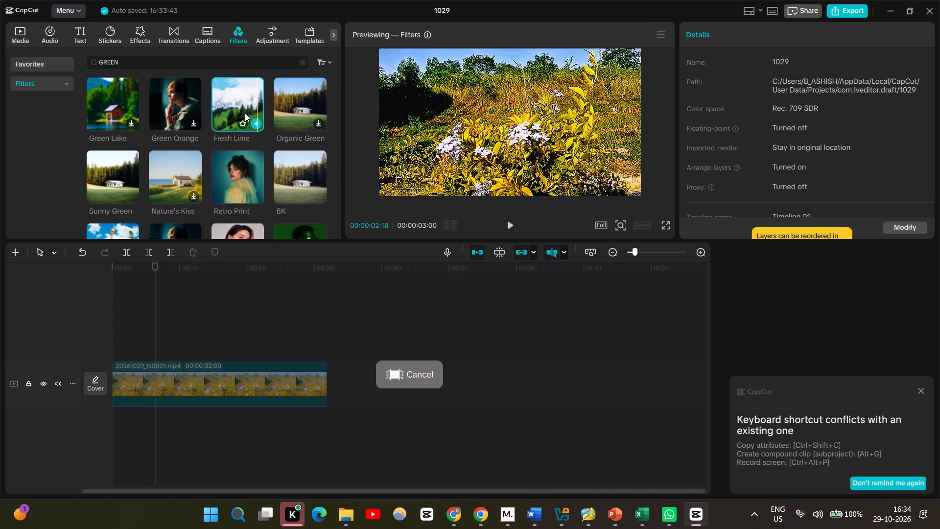
{"action": "left_click", "coordinate": [318, 127]}
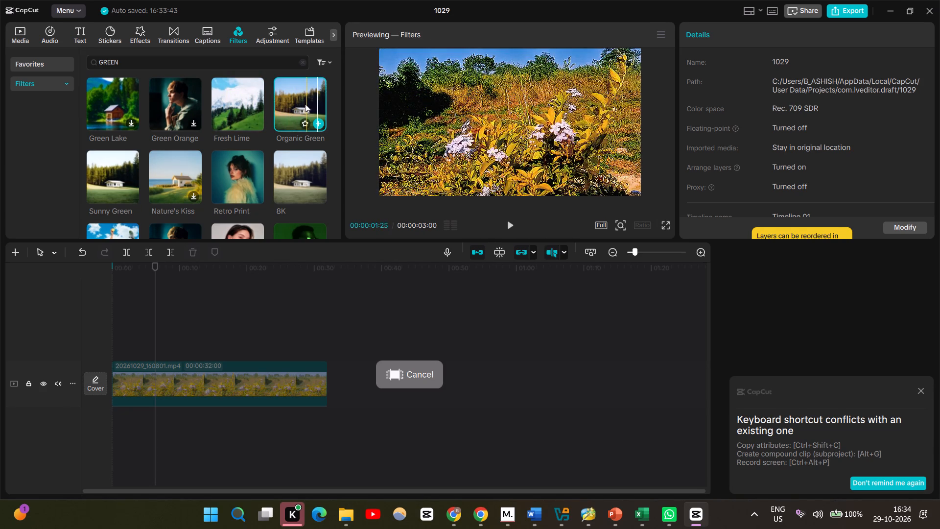
{"action": "left_click", "coordinate": [193, 127]}
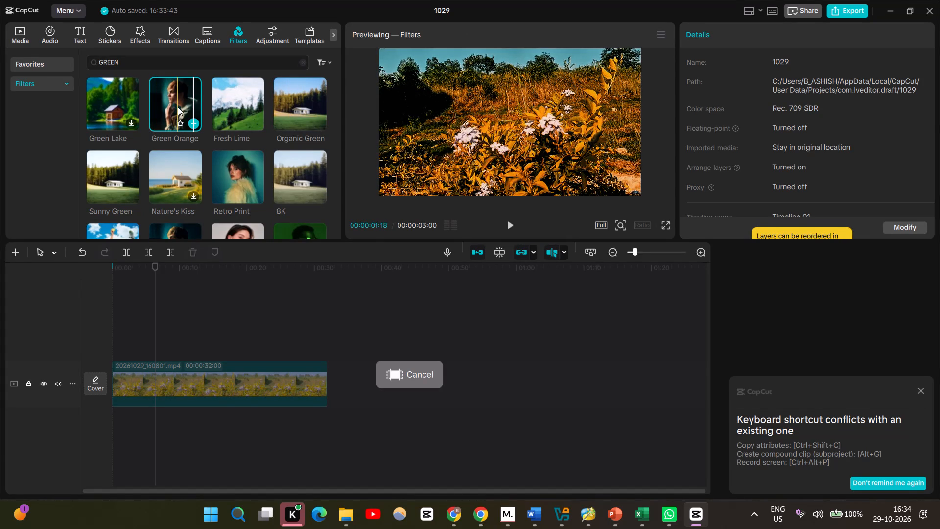
{"action": "left_click", "coordinate": [130, 121]}
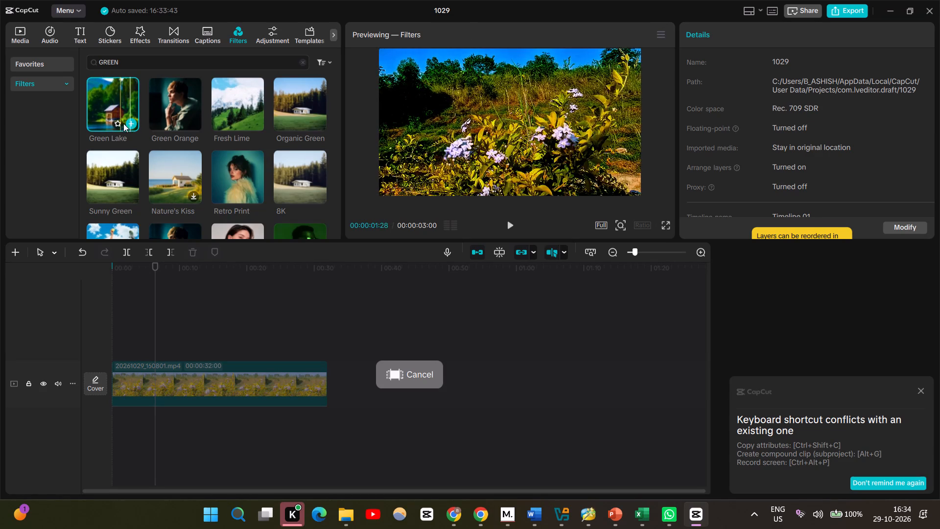
{"action": "scroll", "coordinate": [133, 122], "scroll_direction": "down", "scroll_amount": 1}
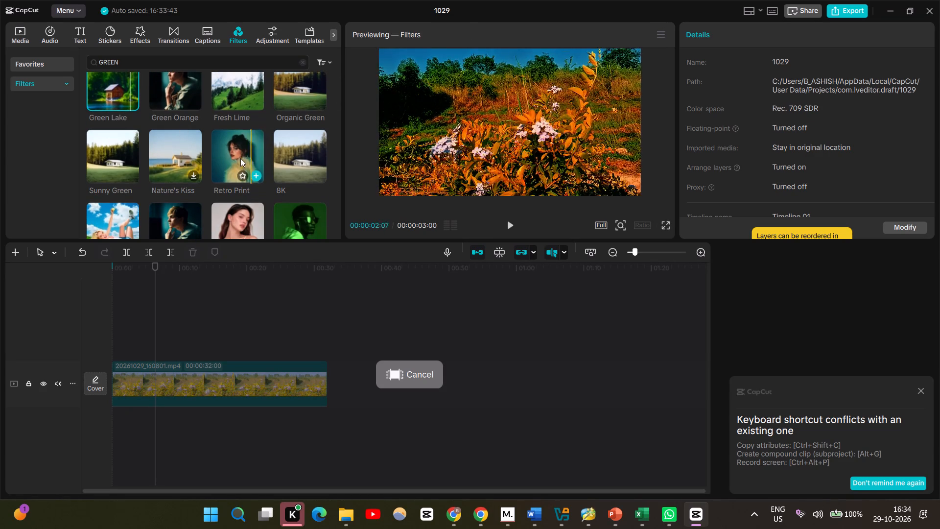
{"action": "scroll", "coordinate": [286, 192], "scroll_direction": "down", "scroll_amount": 1}
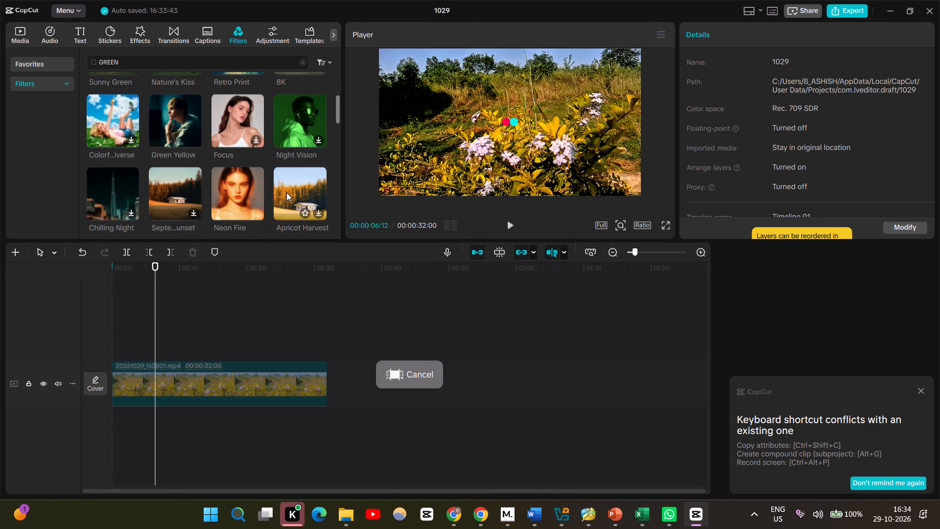
{"action": "left_click", "coordinate": [319, 141]}
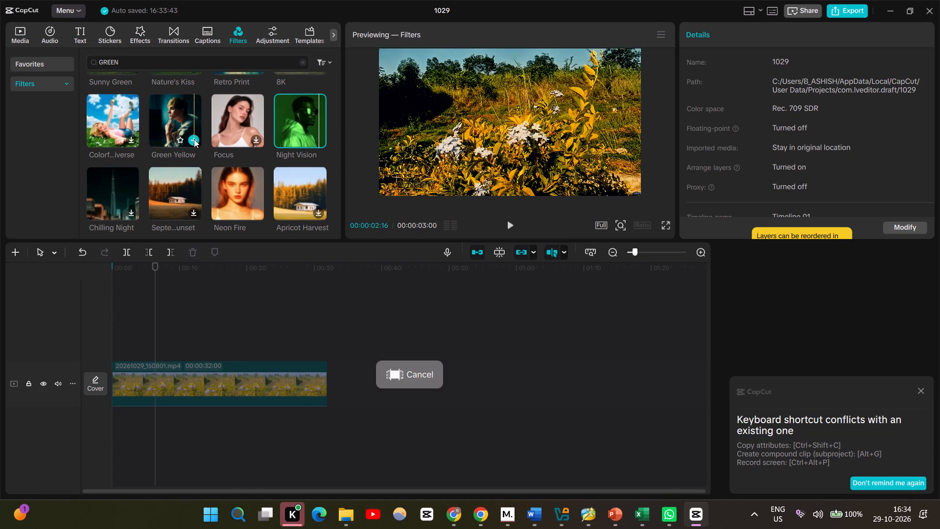
Download the Colorf...iverse and Apricot Harvest filters from the green results for previewing on the flower clip.
{"action": "left_click", "coordinate": [130, 140]}
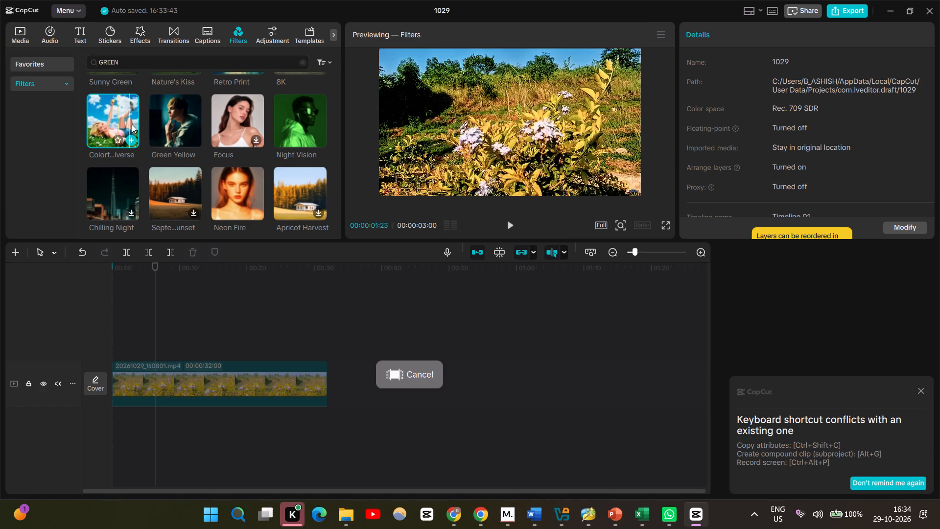
{"action": "scroll", "coordinate": [135, 126], "scroll_direction": "down", "scroll_amount": 1}
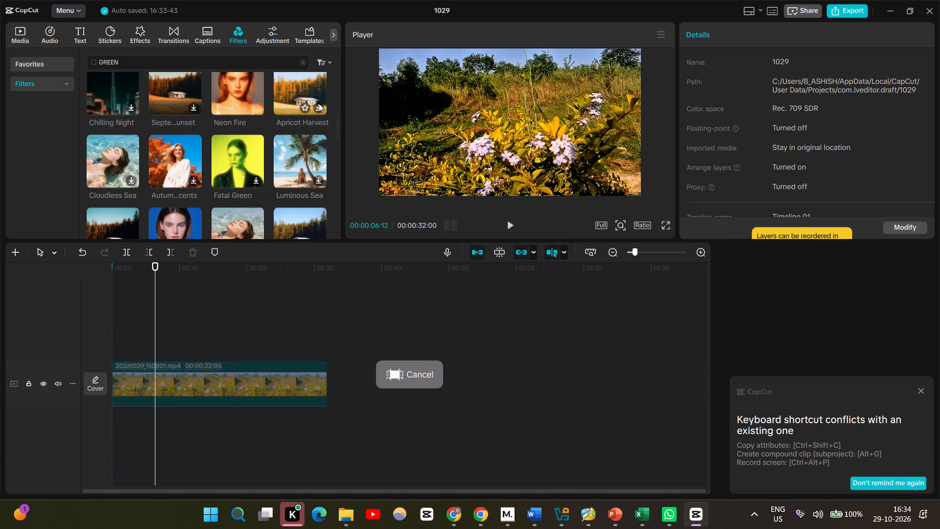
{"action": "left_click", "coordinate": [319, 103]}
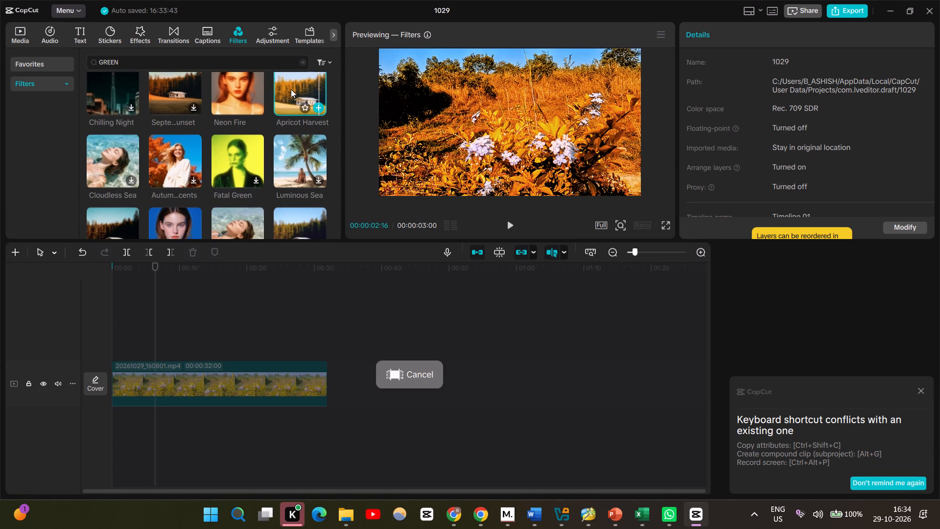
Add the Green Lake filter above the flower clip and stretch it from the clip's start to nearly its end.
{"action": "scroll", "coordinate": [311, 89], "scroll_direction": "up", "scroll_amount": 2}
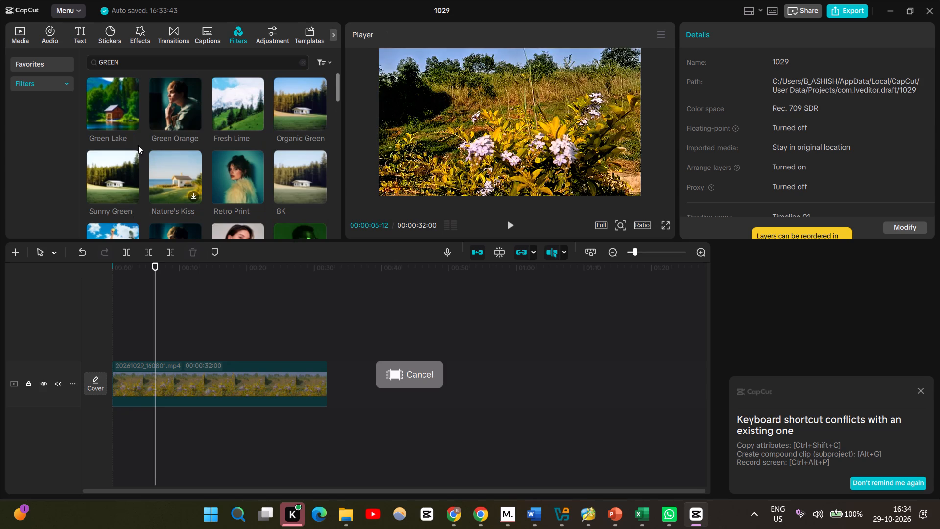
{"action": "left_click", "coordinate": [133, 123]}
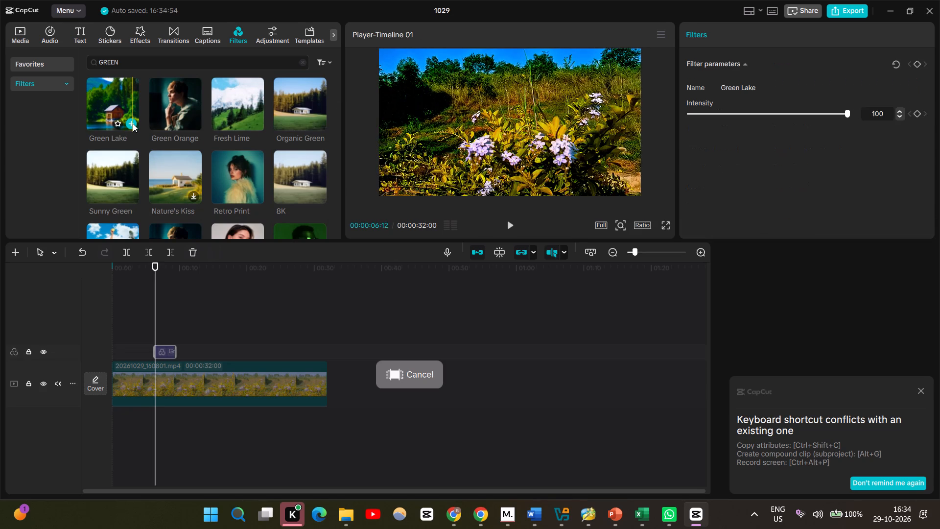
{"action": "left_click_drag", "start_coordinate": [155, 353], "coordinate": [69, 354]}
{"action": "left_click_drag", "start_coordinate": [174, 348], "coordinate": [320, 353]}
Play the flower clip with the Green Lake filter from its start in full screen.
{"action": "left_click_drag", "start_coordinate": [137, 308], "coordinate": [122, 310]}
{"action": "left_click_drag", "start_coordinate": [122, 310], "coordinate": [101, 314]}
{"action": "key", "text": "space"}
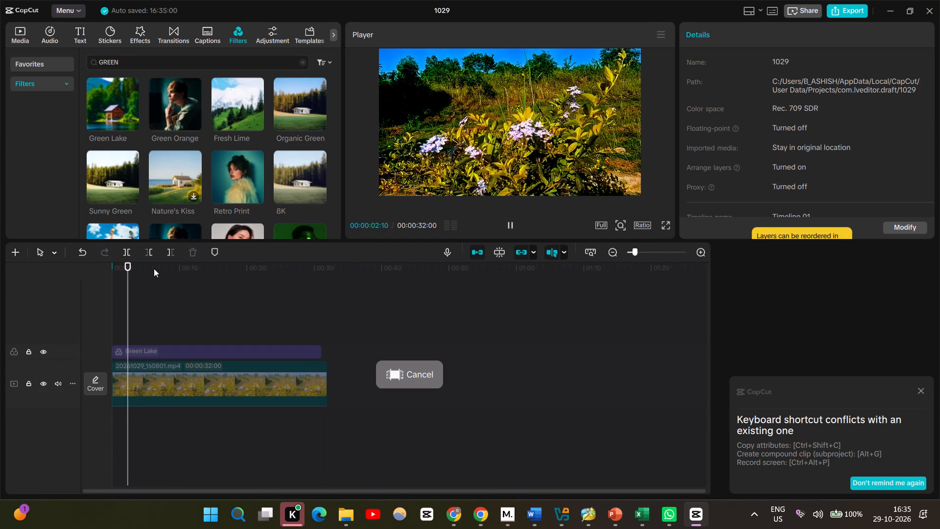
{"action": "left_click_drag", "start_coordinate": [131, 269], "coordinate": [76, 268]}
{"action": "key", "text": "space"}
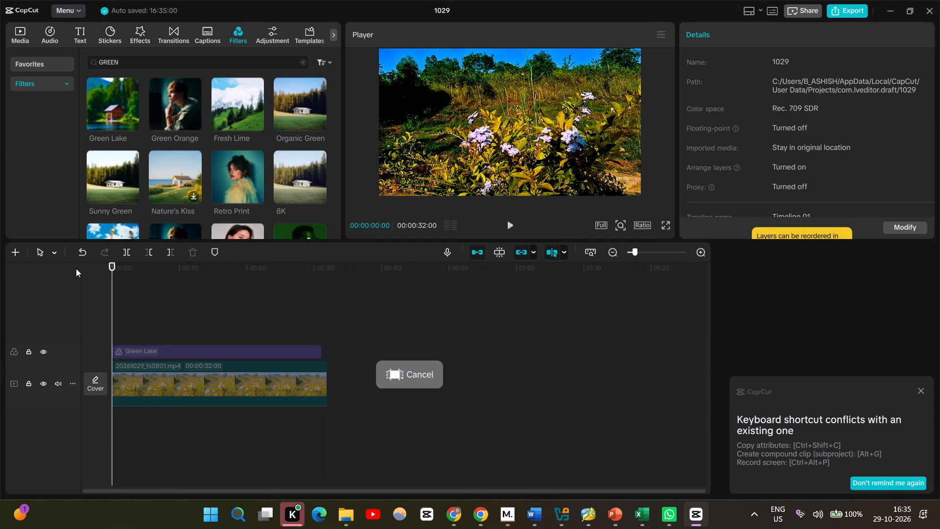
{"action": "key", "text": "space"}
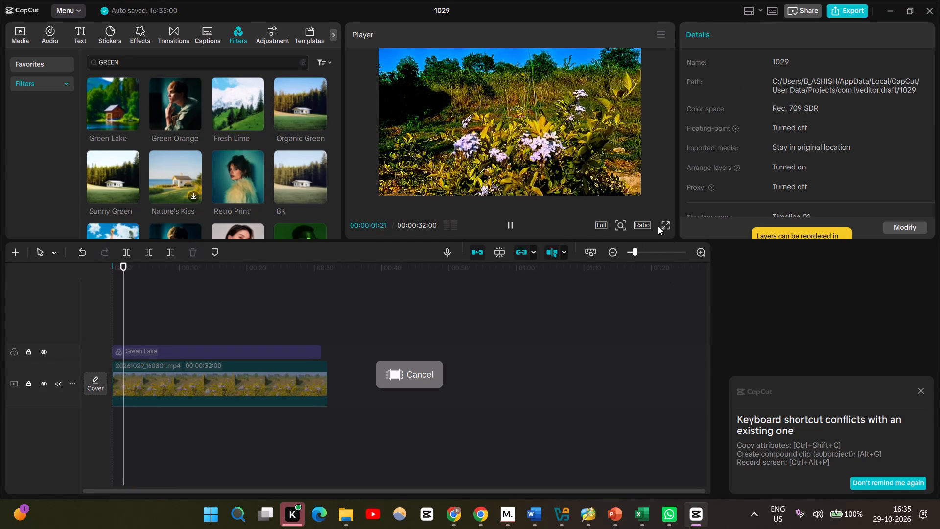
{"action": "left_click", "coordinate": [663, 227]}
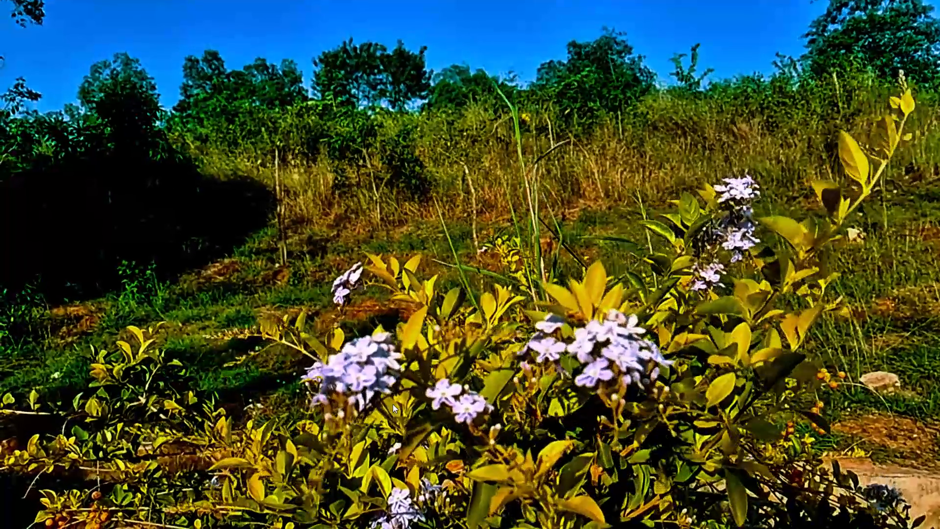
{"action": "key", "text": "Escape"}
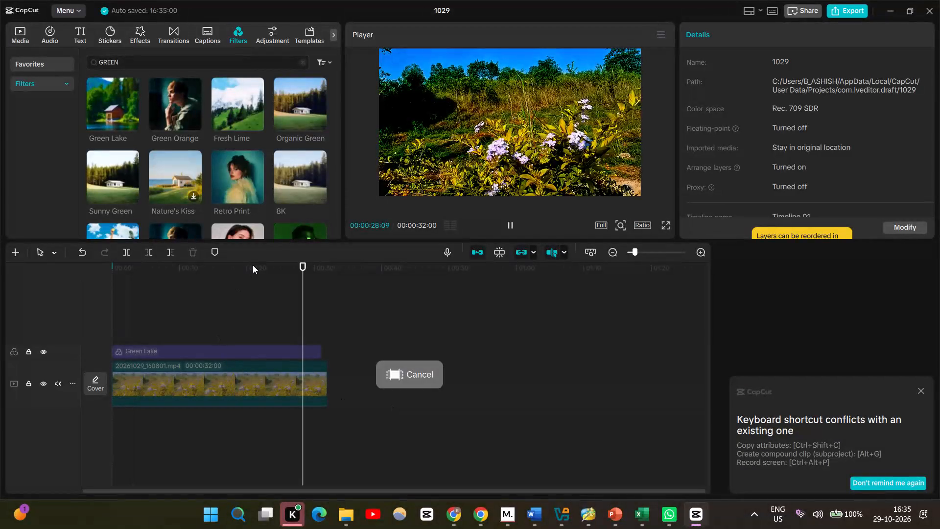
Scrub the filtered flower clip back to its start, play it briefly, and have the editor window maximized.
{"action": "key", "text": "Escape"}
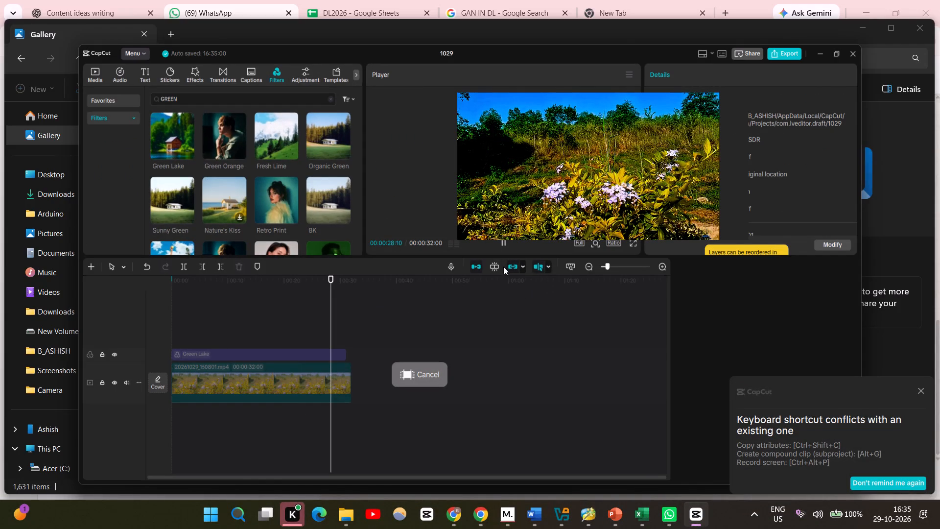
{"action": "left_click_drag", "start_coordinate": [331, 282], "coordinate": [354, 283]}
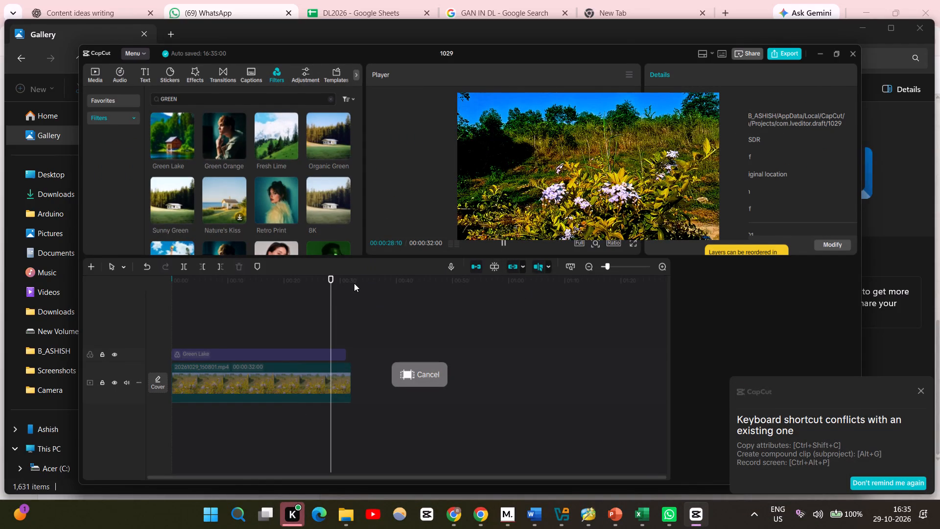
{"action": "left_click_drag", "start_coordinate": [356, 331], "coordinate": [216, 334]}
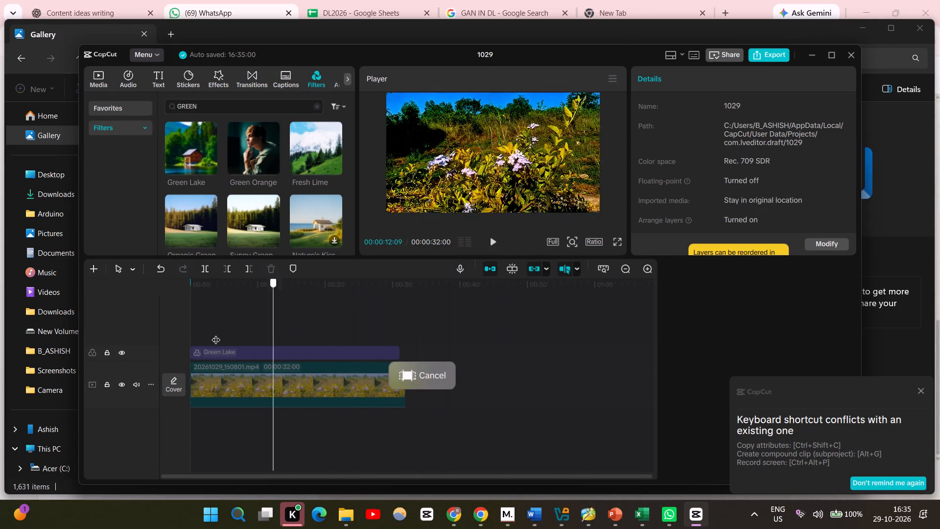
{"action": "left_click_drag", "start_coordinate": [216, 334], "coordinate": [113, 318]}
{"action": "key", "text": "space"}
{"action": "key", "text": "space"}
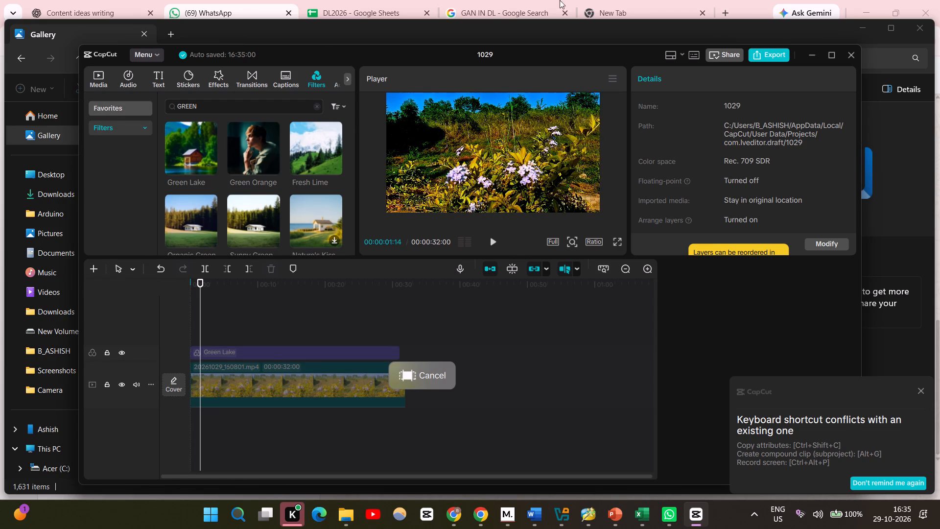
{"action": "left_click", "coordinate": [834, 60]}
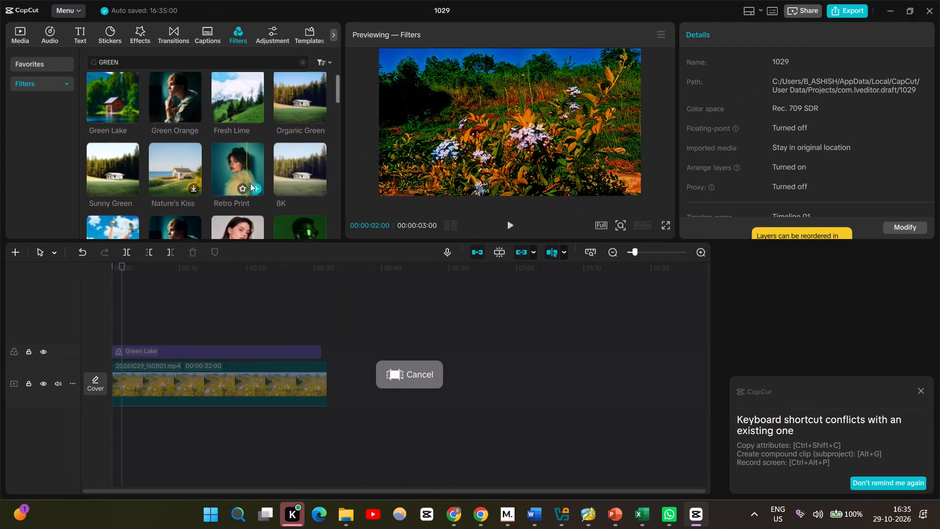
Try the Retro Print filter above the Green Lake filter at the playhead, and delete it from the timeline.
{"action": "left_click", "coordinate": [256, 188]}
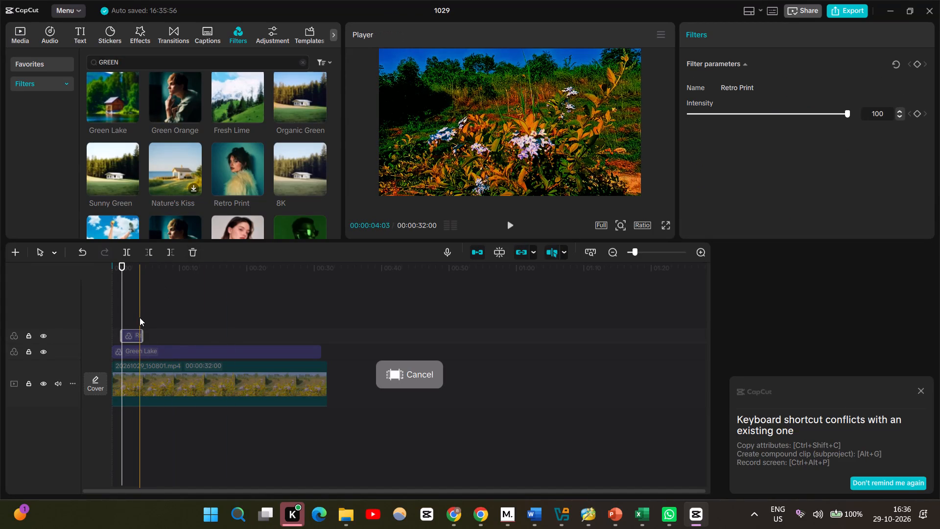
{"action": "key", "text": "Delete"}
Browse further through the green results and download the Kodak 500T and Fuji filters for previewing on the flower clip.
{"action": "scroll", "coordinate": [177, 219], "scroll_direction": "down", "scroll_amount": 1}
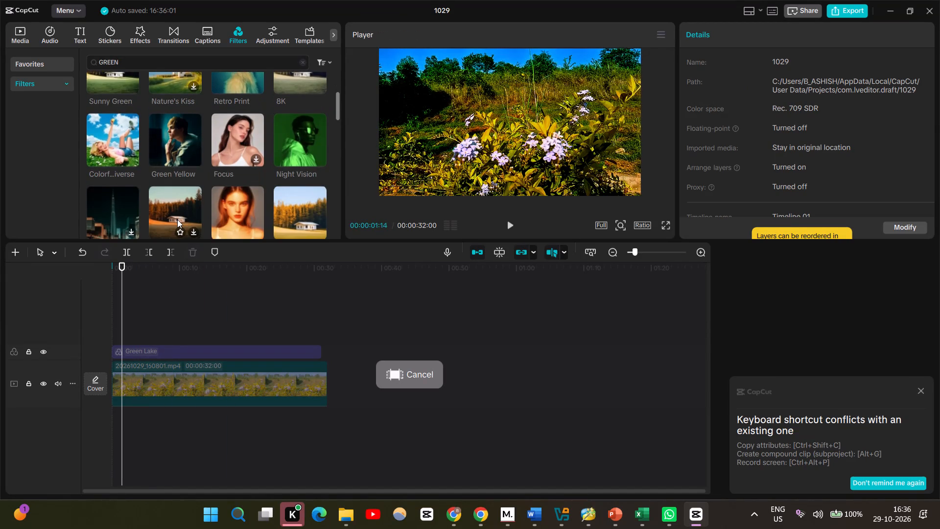
{"action": "scroll", "coordinate": [177, 219], "scroll_direction": "down", "scroll_amount": 2}
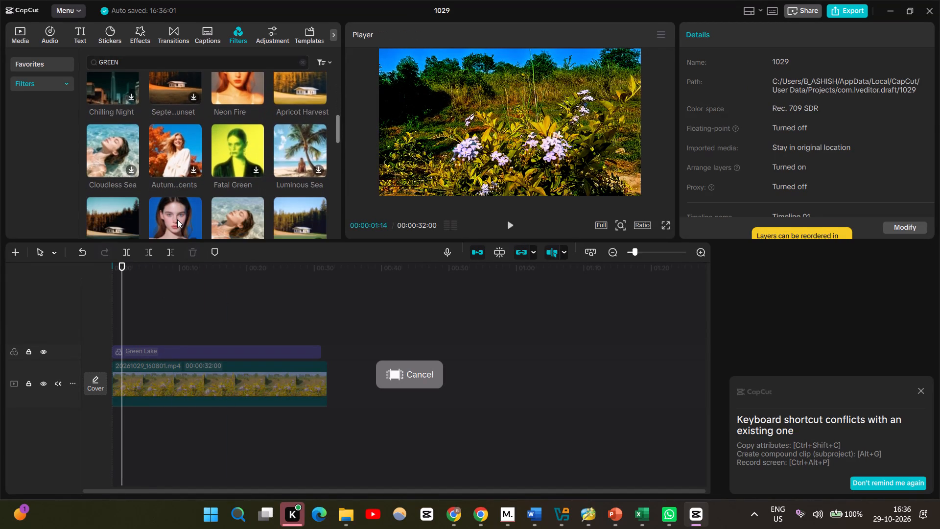
{"action": "scroll", "coordinate": [216, 172], "scroll_direction": "down", "scroll_amount": 1}
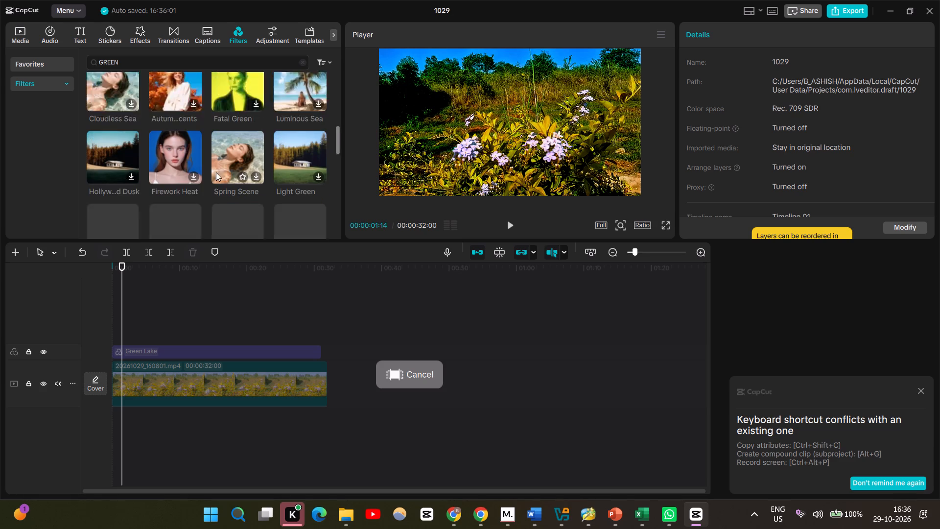
{"action": "scroll", "coordinate": [216, 172], "scroll_direction": "down", "scroll_amount": 2}
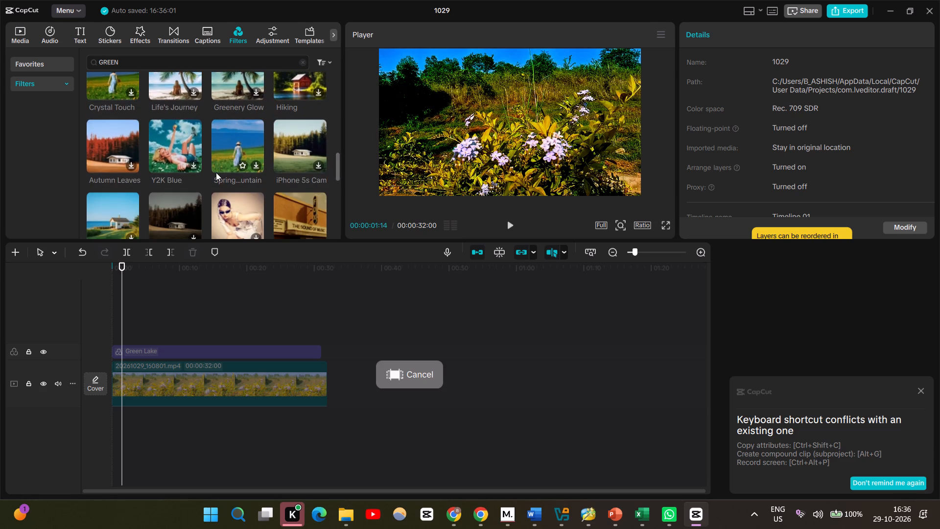
{"action": "scroll", "coordinate": [216, 172], "scroll_direction": "down", "scroll_amount": 1}
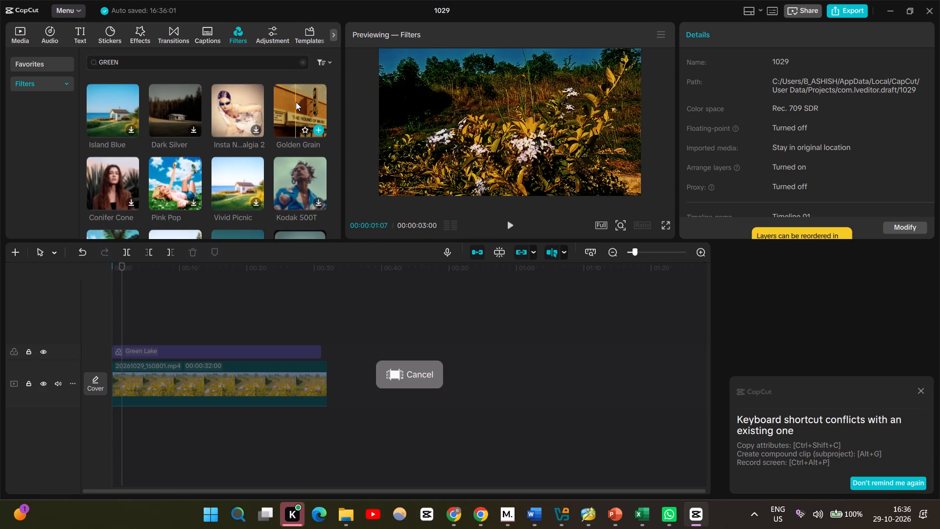
{"action": "left_click", "coordinate": [316, 204]}
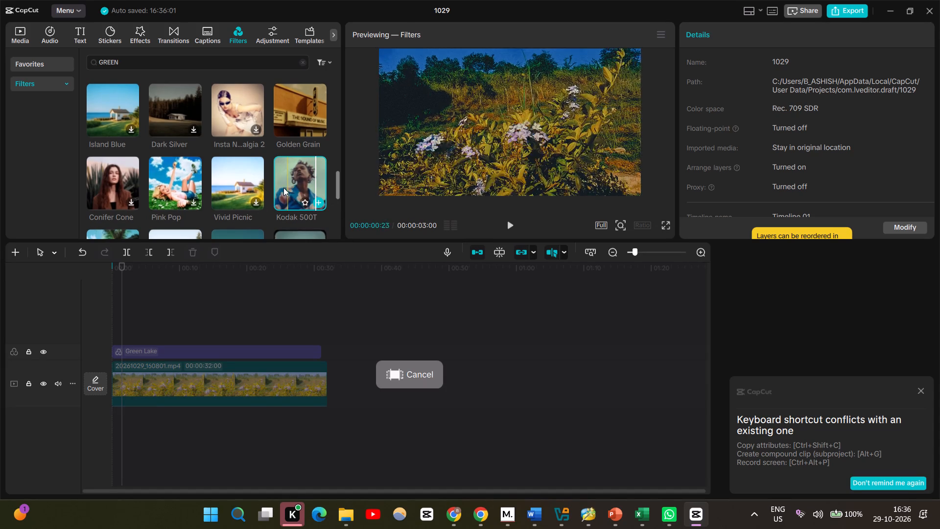
{"action": "scroll", "coordinate": [285, 192], "scroll_direction": "down", "scroll_amount": 1}
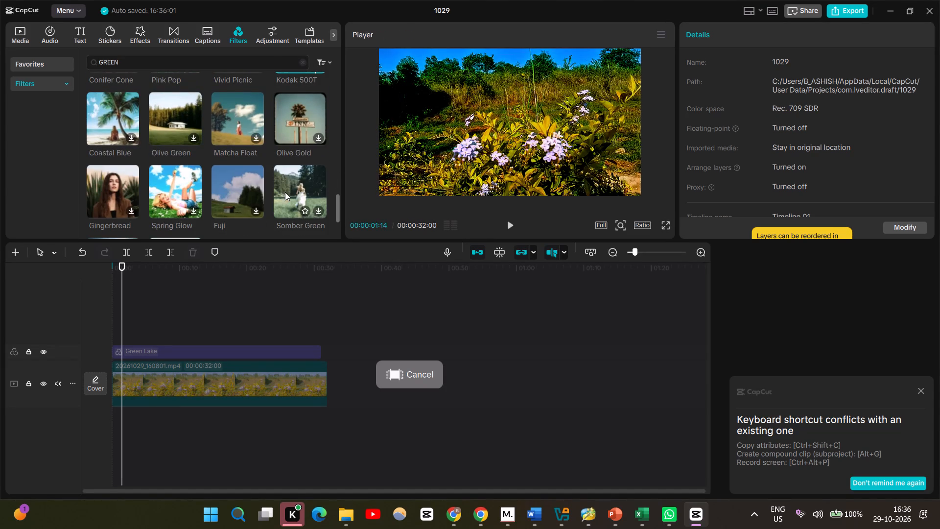
{"action": "left_click", "coordinate": [252, 210]}
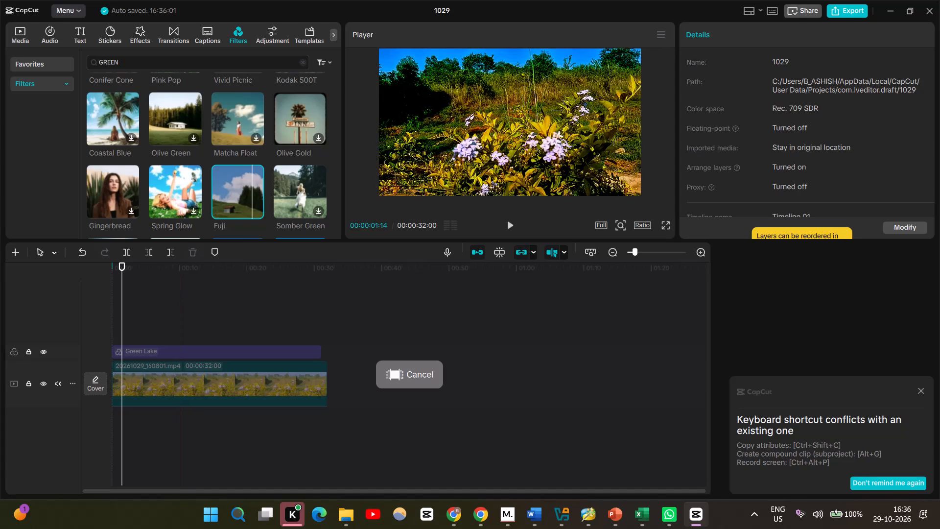
Replace the filter library search with "GOLDEN".
{"action": "left_click_drag", "start_coordinate": [132, 67], "coordinate": [100, 54]}
{"action": "type", "text": "GOLF"}
{"action": "key", "text": "BackSpace"}
{"action": "type", "text": "DEN"}
{"action": "key", "text": "Return"}
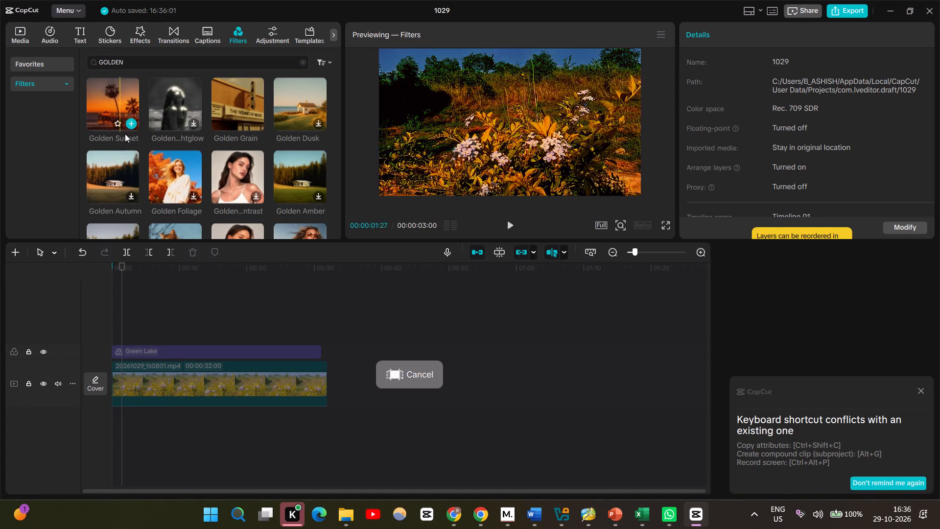
Download the Golden Nightglow, Golden Amber and Golden Fall filters for previewing on the flower clip.
{"action": "left_click", "coordinate": [192, 127]}
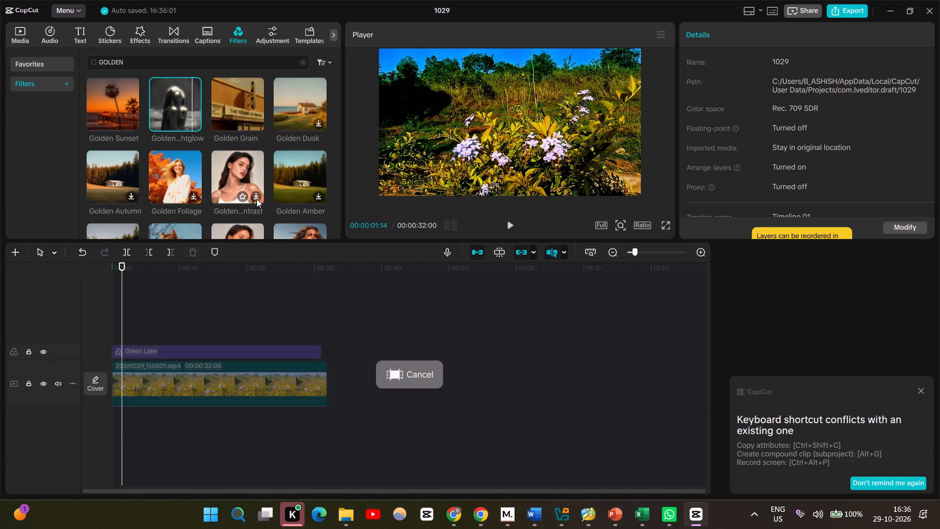
{"action": "left_click", "coordinate": [319, 190]}
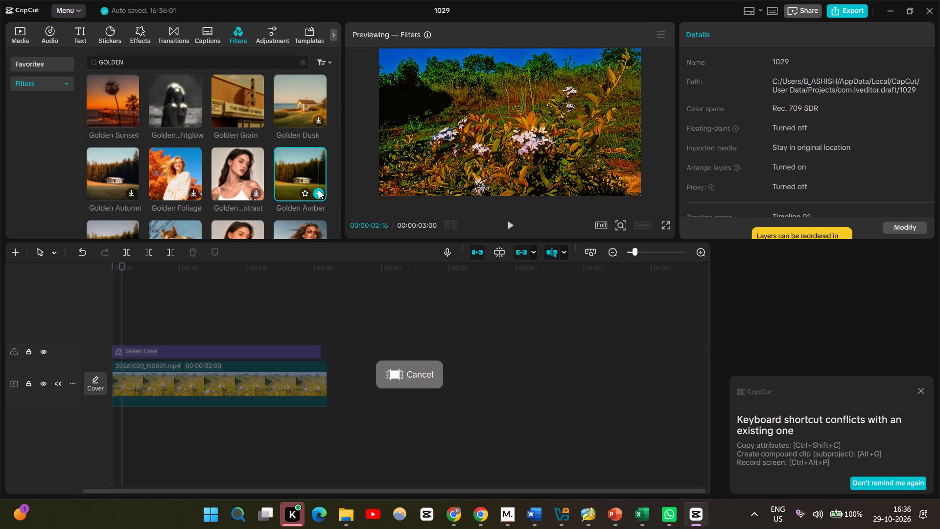
{"action": "scroll", "coordinate": [298, 180], "scroll_direction": "down", "scroll_amount": 1}
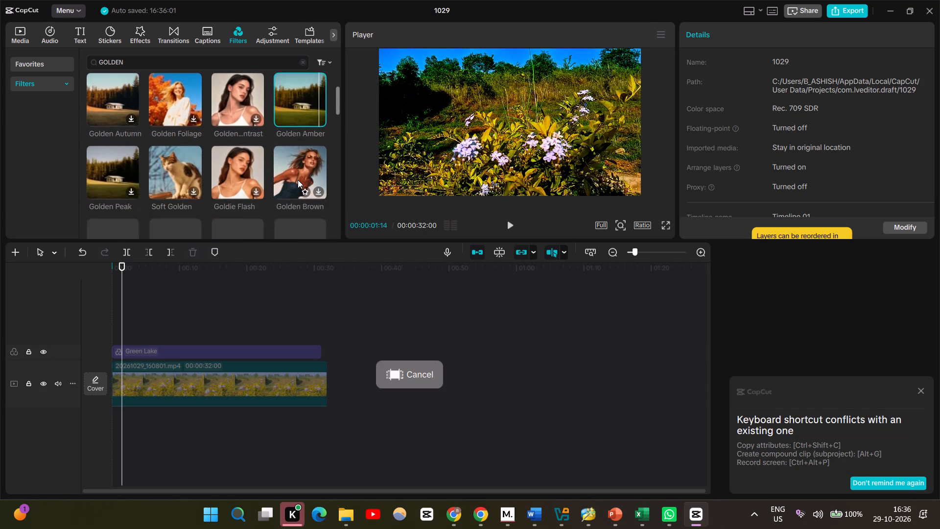
{"action": "scroll", "coordinate": [298, 180], "scroll_direction": "down", "scroll_amount": 2}
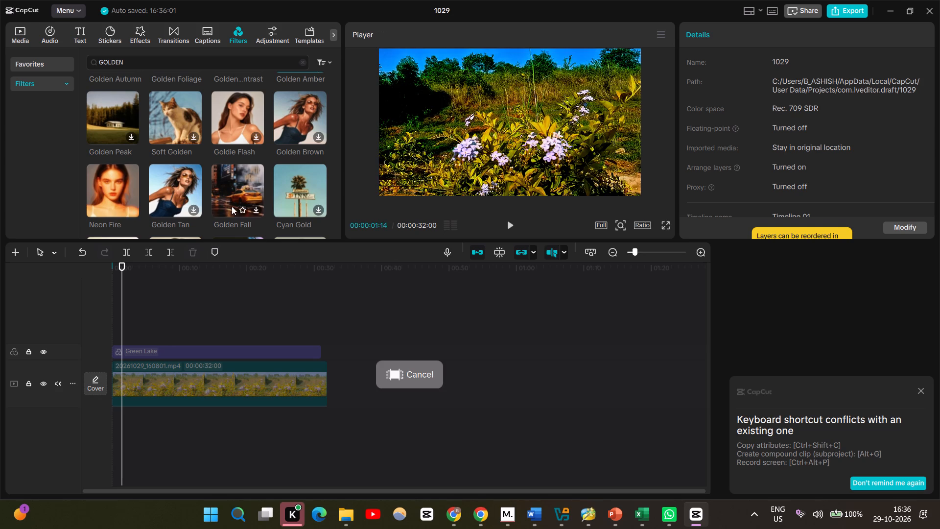
{"action": "left_click", "coordinate": [257, 211]}
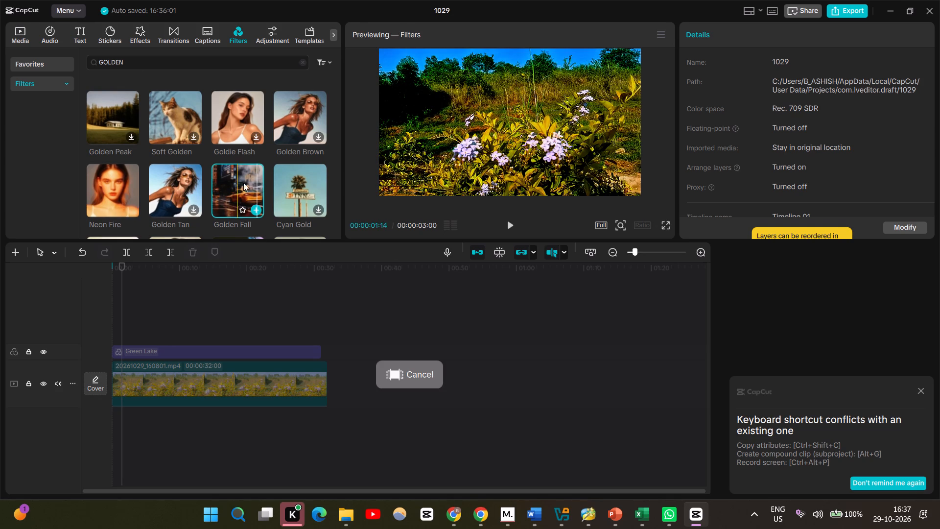
{"action": "scroll", "coordinate": [240, 191], "scroll_direction": "down", "scroll_amount": 1}
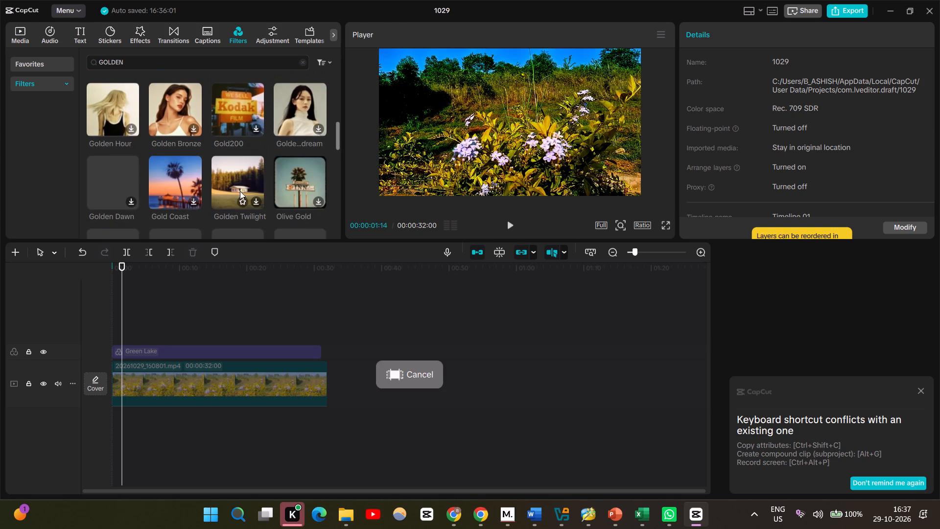
Add the Golden Nightglow filter above the Green Lake filter and extend its beginning to the flower clip's start.
{"action": "scroll", "coordinate": [251, 151], "scroll_direction": "up", "scroll_amount": 1}
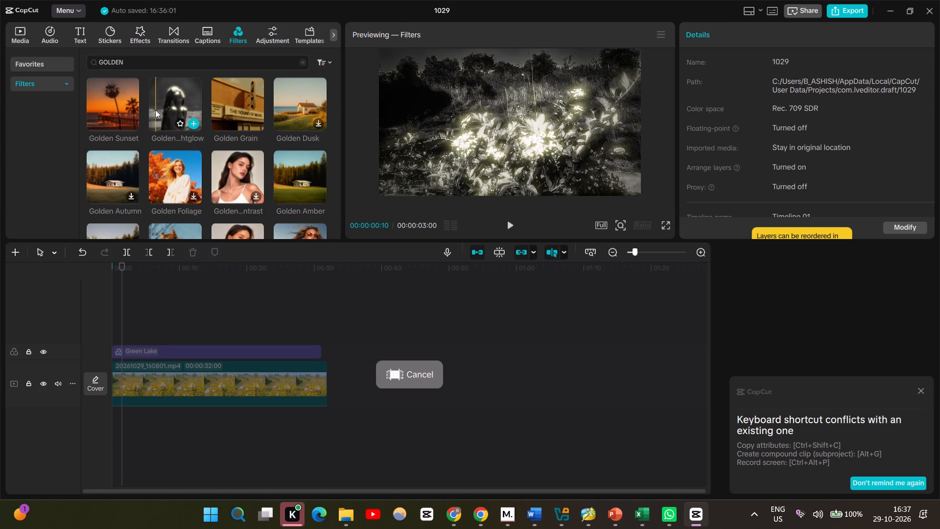
{"action": "left_click", "coordinate": [194, 127]}
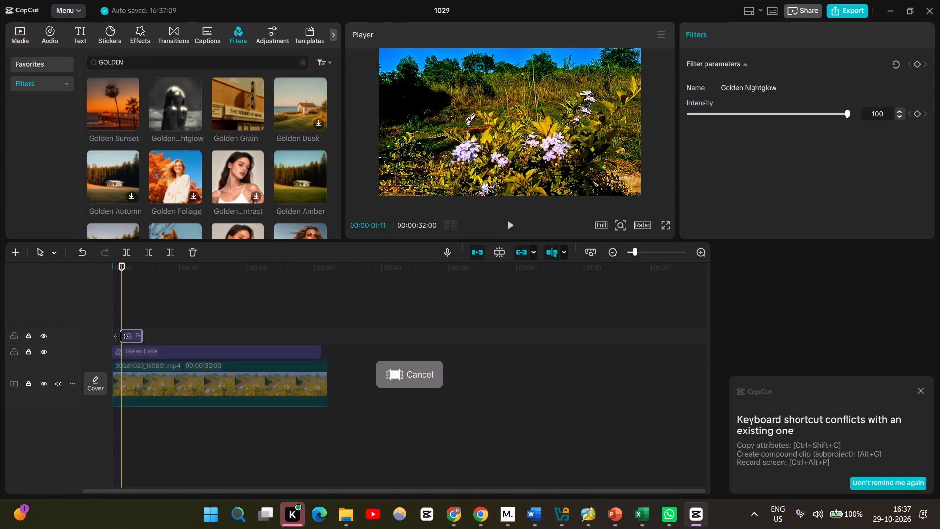
{"action": "left_click_drag", "start_coordinate": [121, 337], "coordinate": [92, 338]}
Play the flower clip full screen from its start, replaying it to judge the Golden Nightglow filter, and return to the editor.
{"action": "left_click_drag", "start_coordinate": [119, 275], "coordinate": [83, 272]}
{"action": "key", "text": "space"}
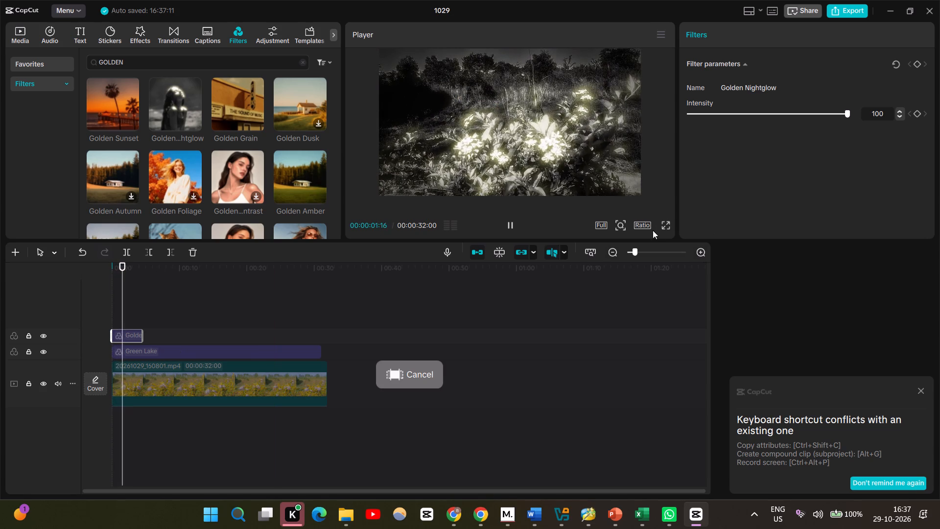
{"action": "left_click", "coordinate": [669, 224]}
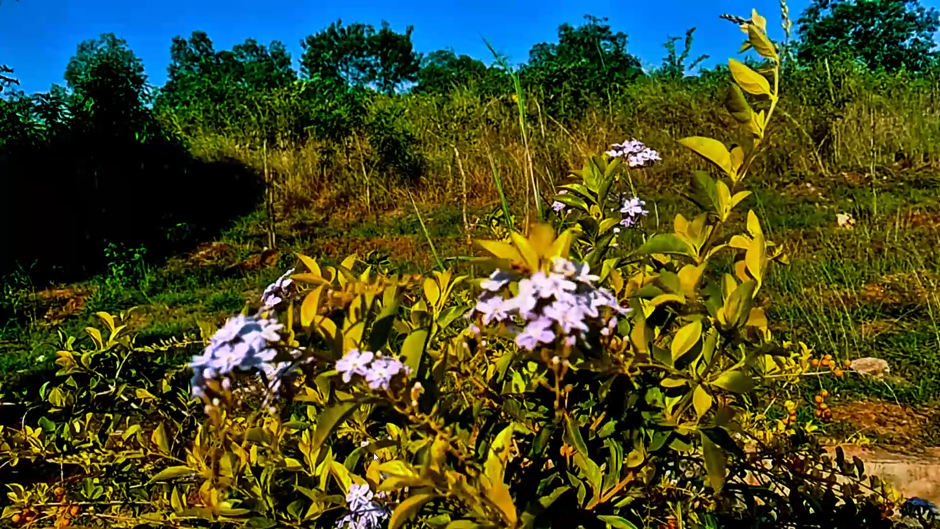
{"action": "left_click", "coordinate": [374, 453]}
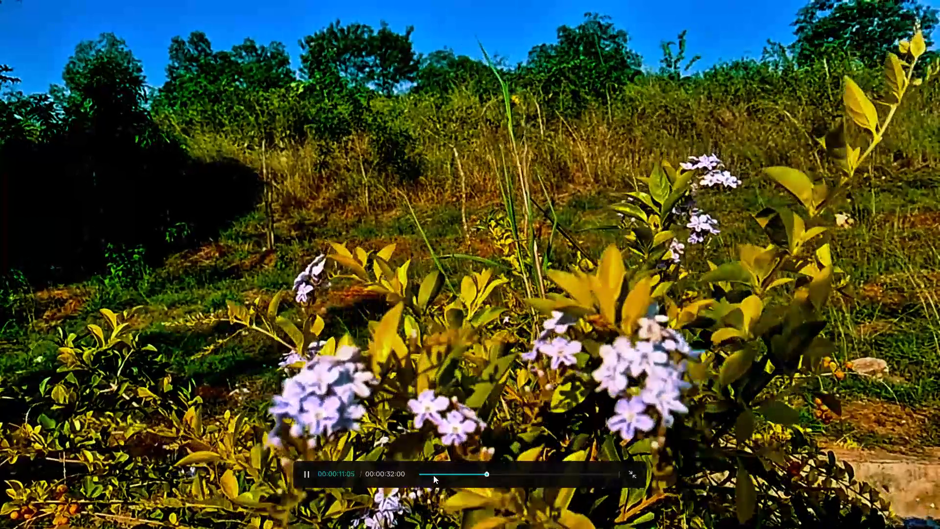
{"action": "left_click_drag", "start_coordinate": [433, 475], "coordinate": [403, 477]}
{"action": "key", "text": "space"}
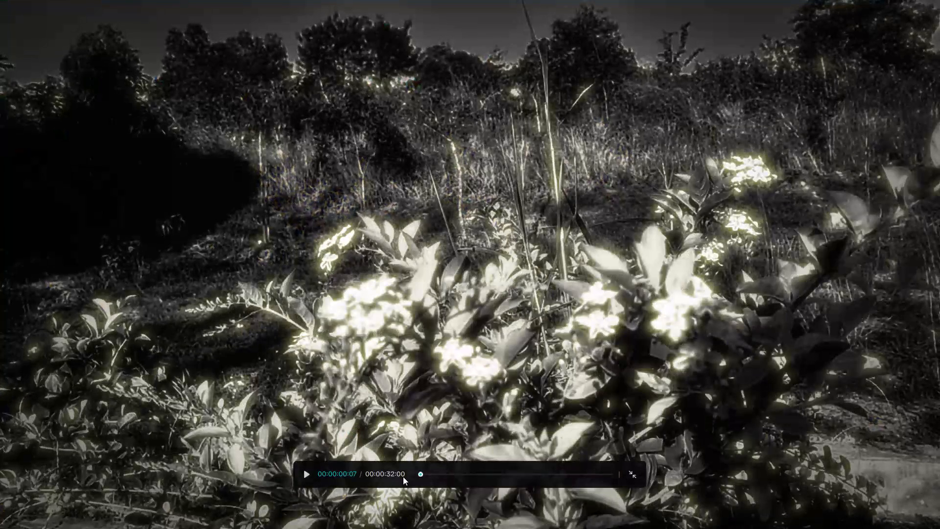
{"action": "key", "text": "space"}
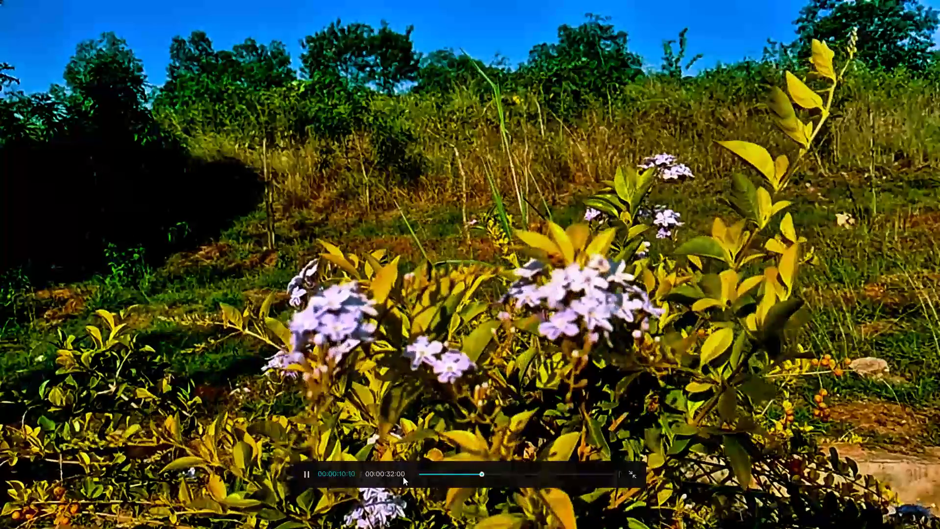
{"action": "key", "text": "Escape"}
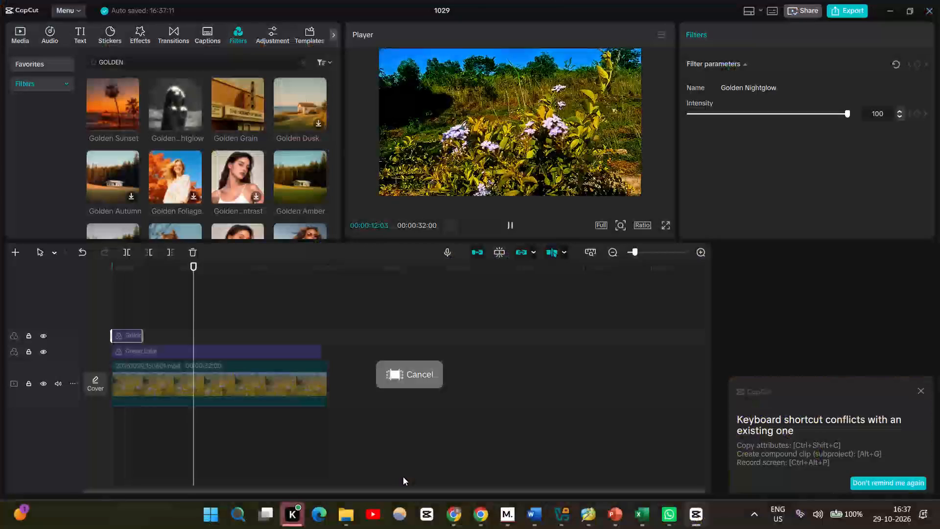
Delete the Golden Nightglow filter above the Green Lake filter on the timeline.
{"action": "left_click", "coordinate": [166, 311]}
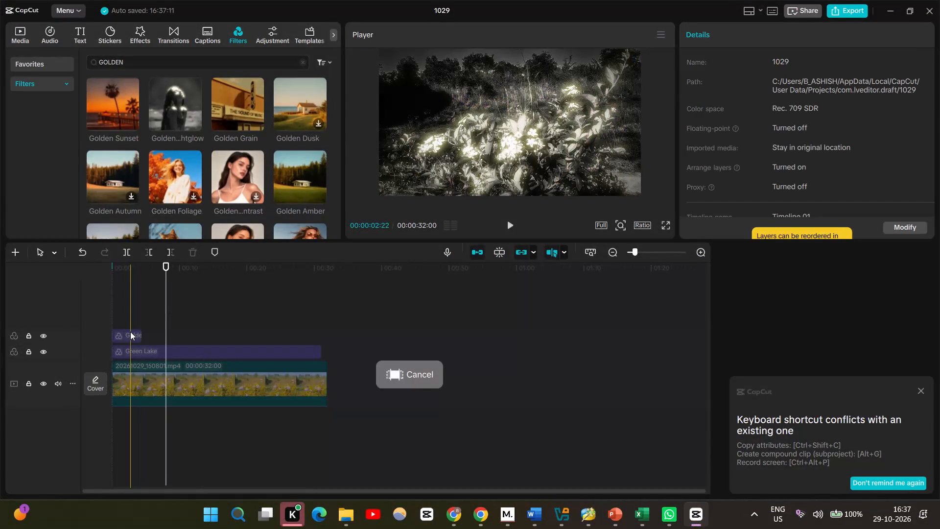
{"action": "left_click", "coordinate": [130, 332]}
{"action": "key", "text": "Delete"}
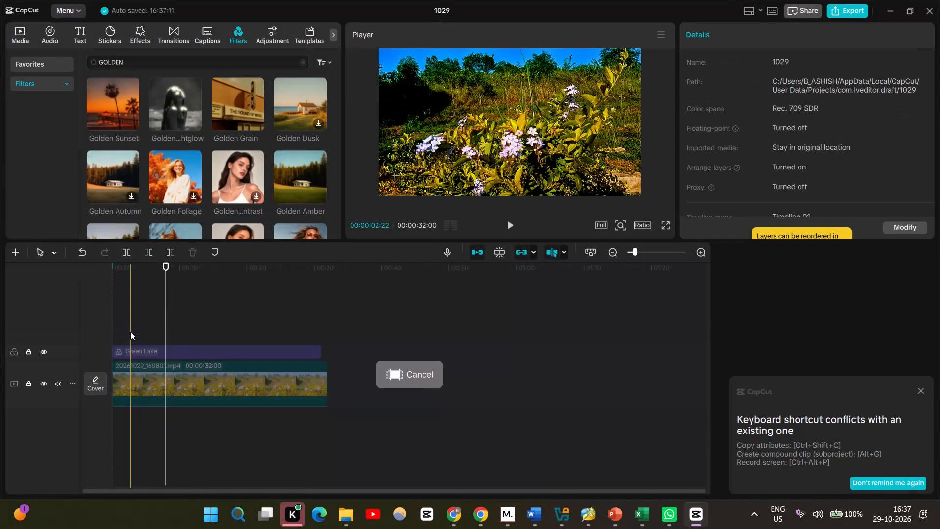
Download the Golden Dusk and Gold Sunshine filters and preview them on the flower clip from the timeline's start.
{"action": "left_click_drag", "start_coordinate": [166, 267], "coordinate": [103, 277]}
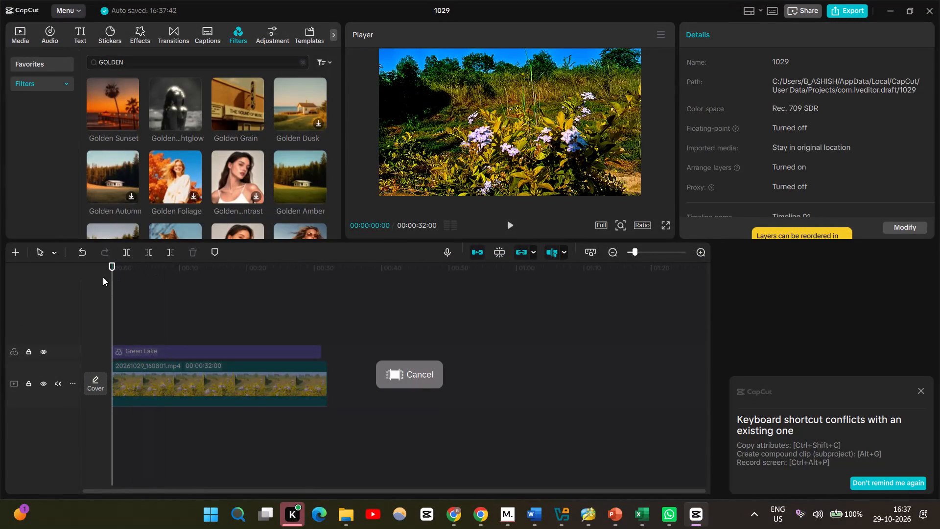
{"action": "right_click", "coordinate": [259, 108]}
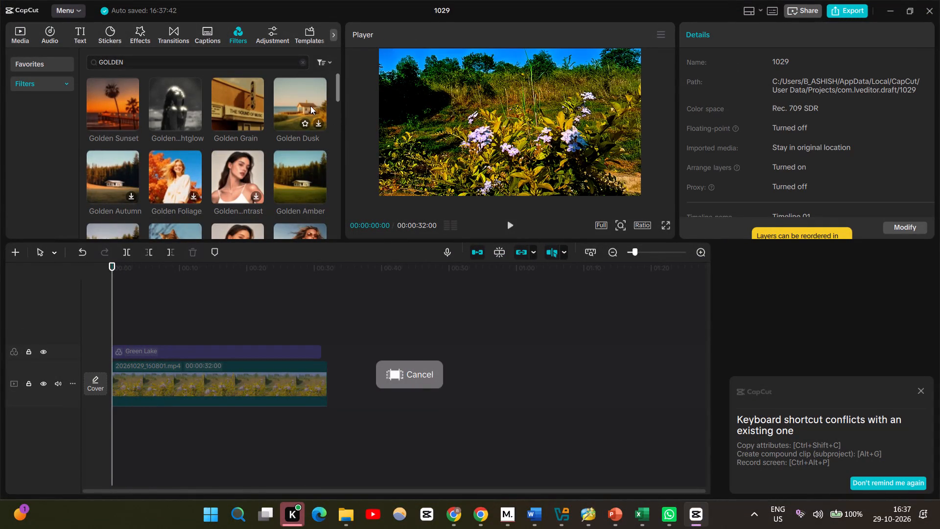
{"action": "left_click", "coordinate": [321, 121]}
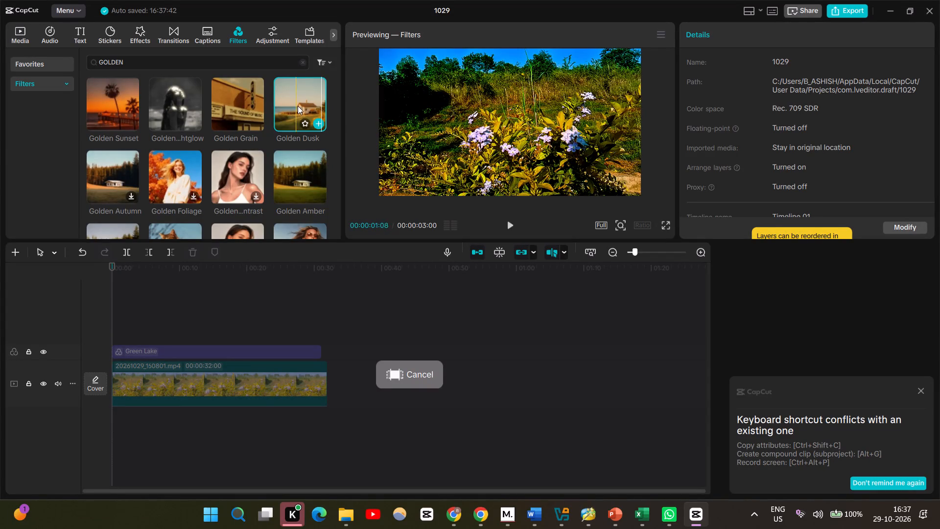
{"action": "scroll", "coordinate": [309, 106], "scroll_direction": "down", "scroll_amount": 1}
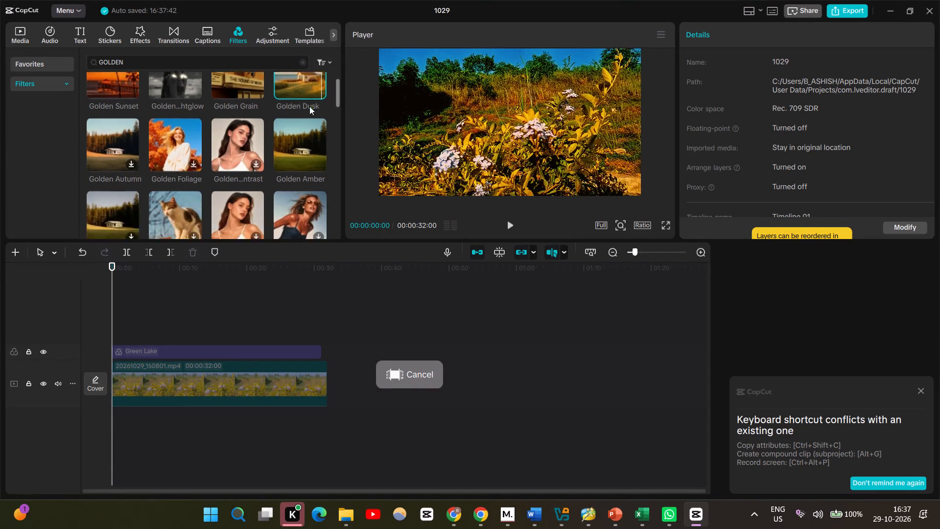
{"action": "scroll", "coordinate": [309, 106], "scroll_direction": "down", "scroll_amount": 3}
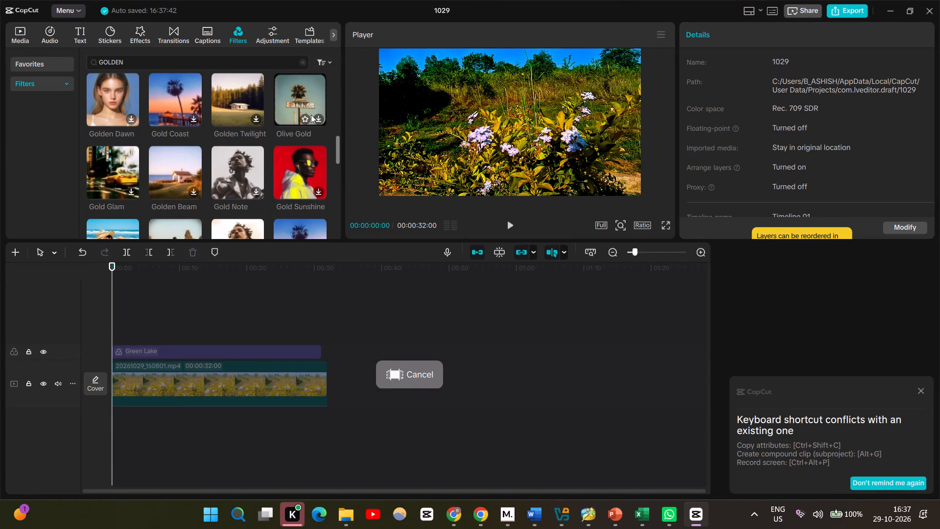
{"action": "left_click", "coordinate": [314, 192]}
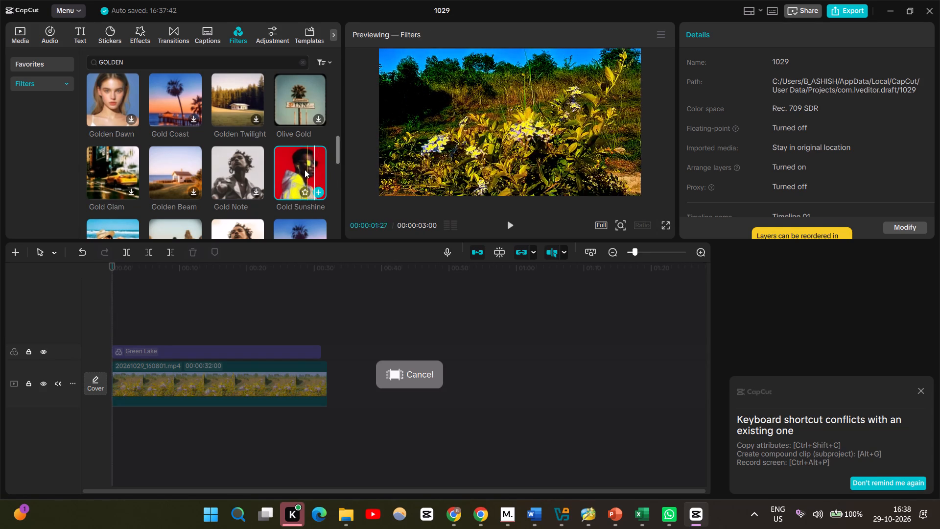
{"action": "scroll", "coordinate": [163, 205], "scroll_direction": "down", "scroll_amount": 1}
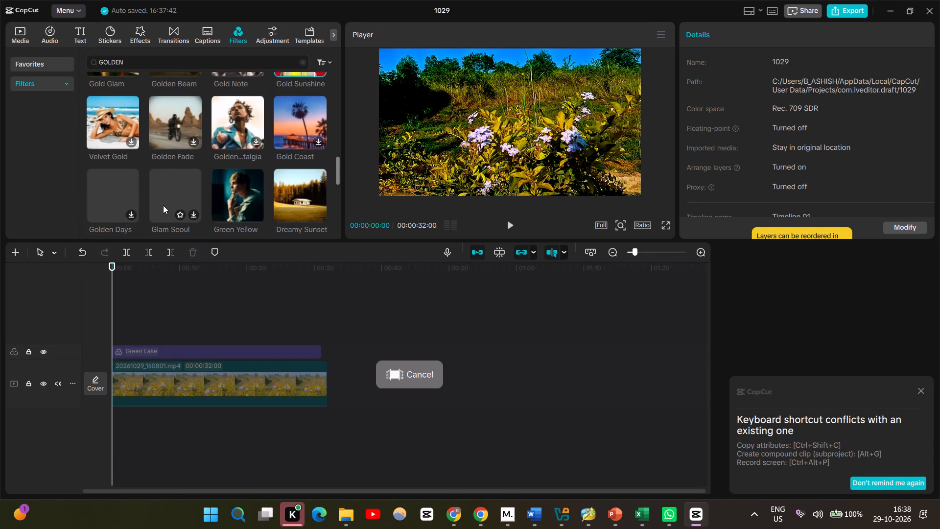
Clear the "GOLDEN" search term from the filter library.
{"action": "left_click_drag", "start_coordinate": [183, 60], "coordinate": [95, 51]}
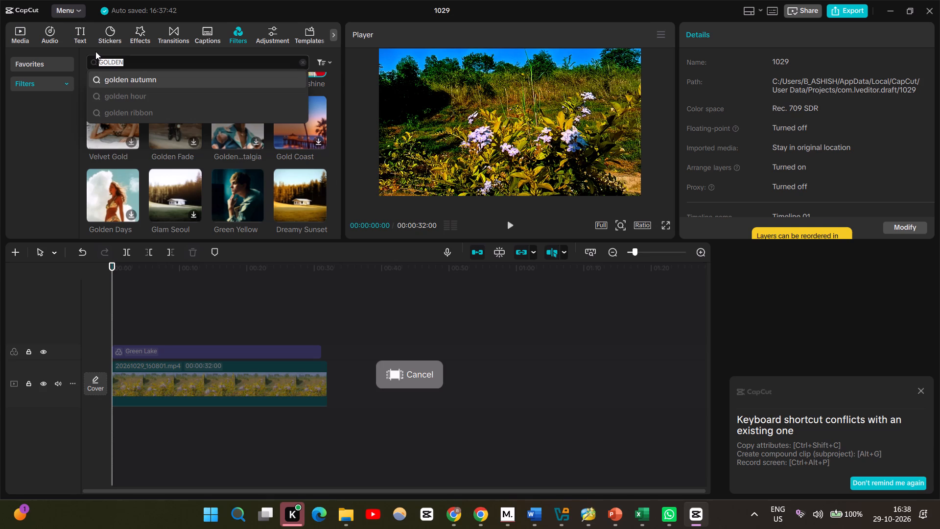
{"action": "key", "text": "BackSpace"}
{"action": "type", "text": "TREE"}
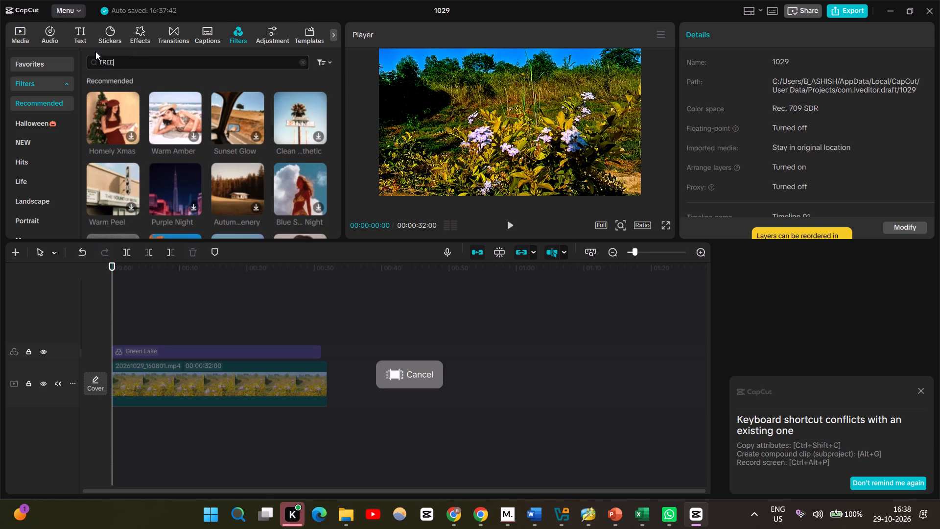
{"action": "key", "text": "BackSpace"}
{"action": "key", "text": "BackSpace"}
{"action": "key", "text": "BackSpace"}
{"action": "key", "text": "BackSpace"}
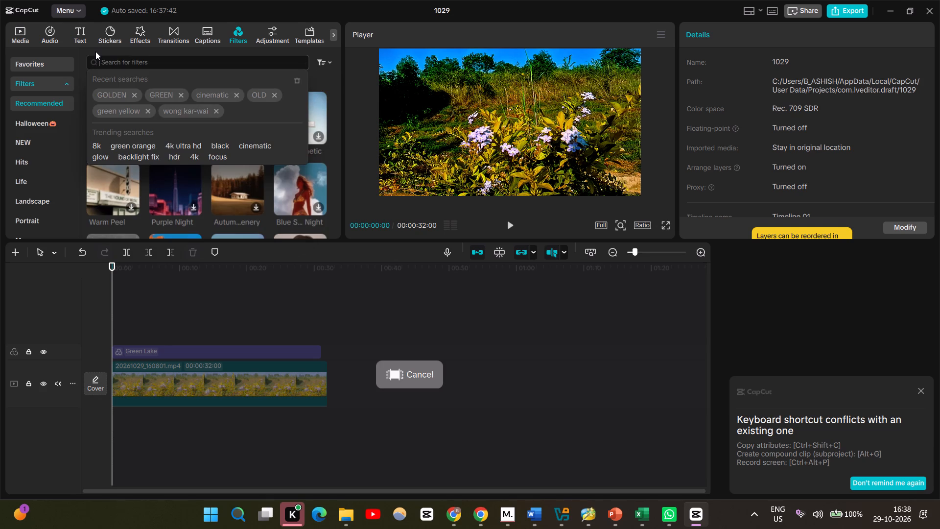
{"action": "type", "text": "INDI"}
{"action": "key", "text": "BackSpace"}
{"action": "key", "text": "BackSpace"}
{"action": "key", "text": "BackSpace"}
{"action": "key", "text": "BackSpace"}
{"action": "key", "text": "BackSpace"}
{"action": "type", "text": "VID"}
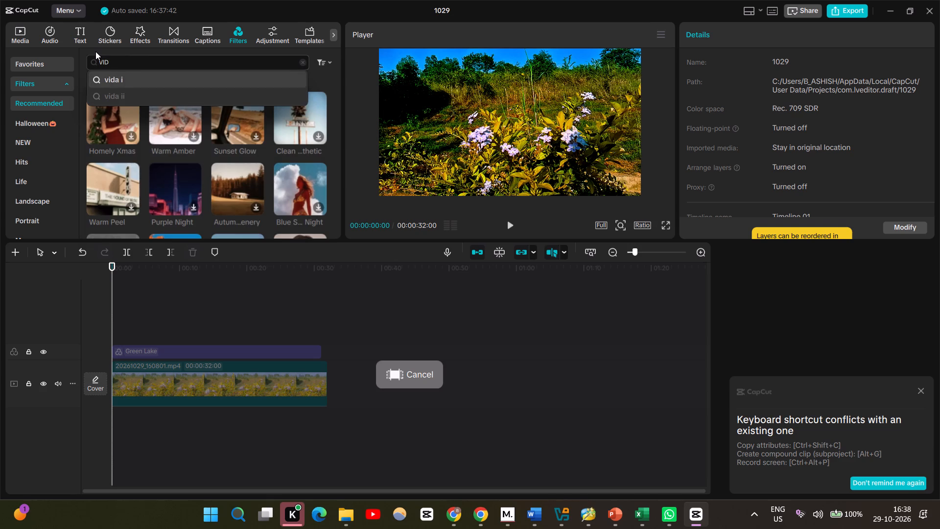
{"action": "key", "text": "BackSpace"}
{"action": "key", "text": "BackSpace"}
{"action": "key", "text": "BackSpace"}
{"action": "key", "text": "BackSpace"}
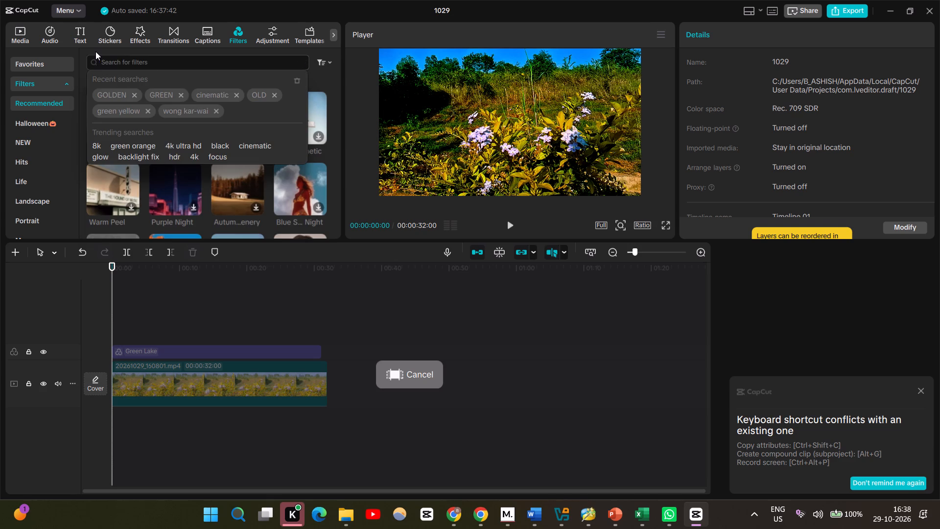
Search the filter library for the suggested term "grey".
{"action": "type", "text": "GRE"}
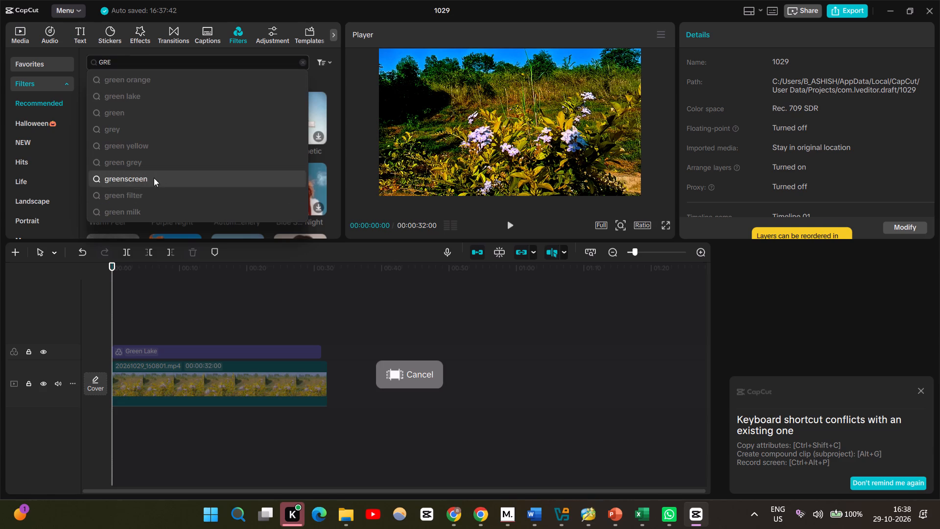
{"action": "scroll", "coordinate": [147, 205], "scroll_direction": "down", "scroll_amount": 1}
{"action": "left_click", "coordinate": [127, 125]}
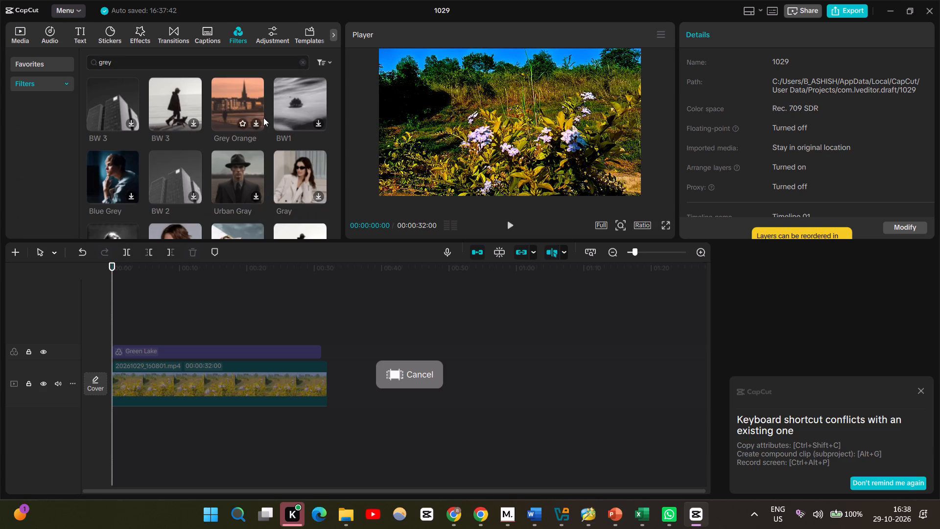
Download the Grey Orange and BW1 filters for previewing on the flower clip and browse further through the grey results.
{"action": "left_click", "coordinate": [258, 125]}
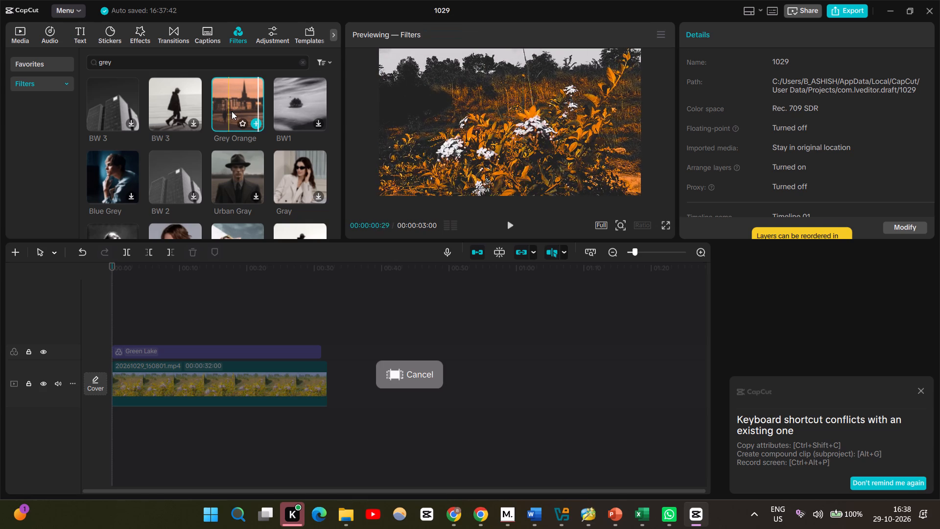
{"action": "left_click", "coordinate": [319, 122]}
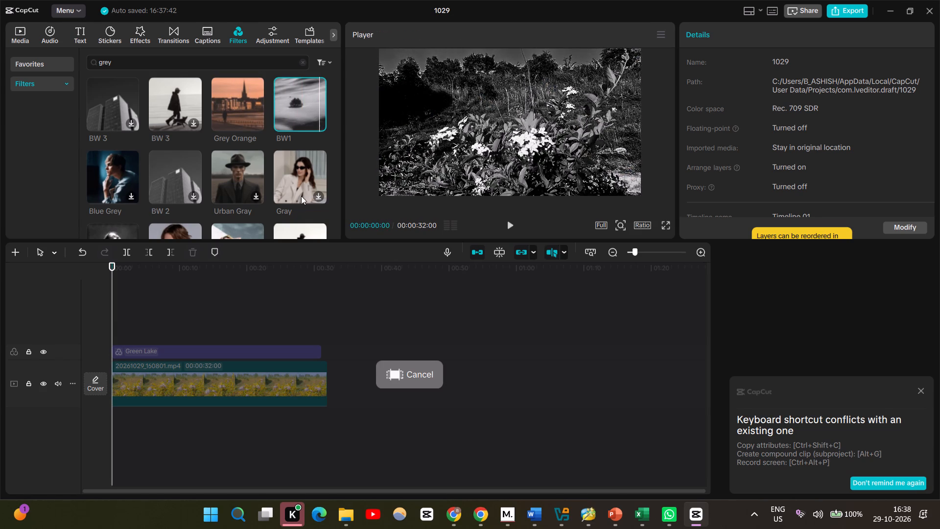
{"action": "scroll", "coordinate": [214, 138], "scroll_direction": "down", "scroll_amount": 1}
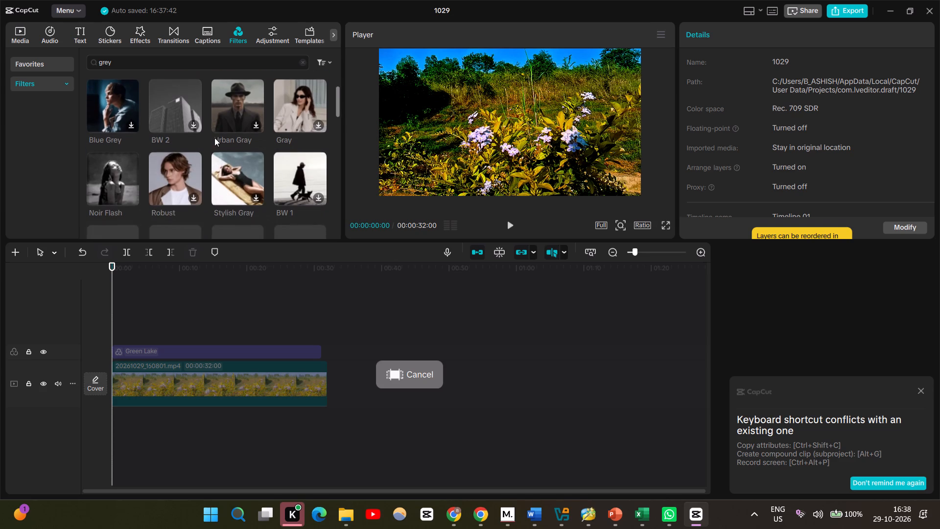
{"action": "scroll", "coordinate": [214, 138], "scroll_direction": "down", "scroll_amount": 1}
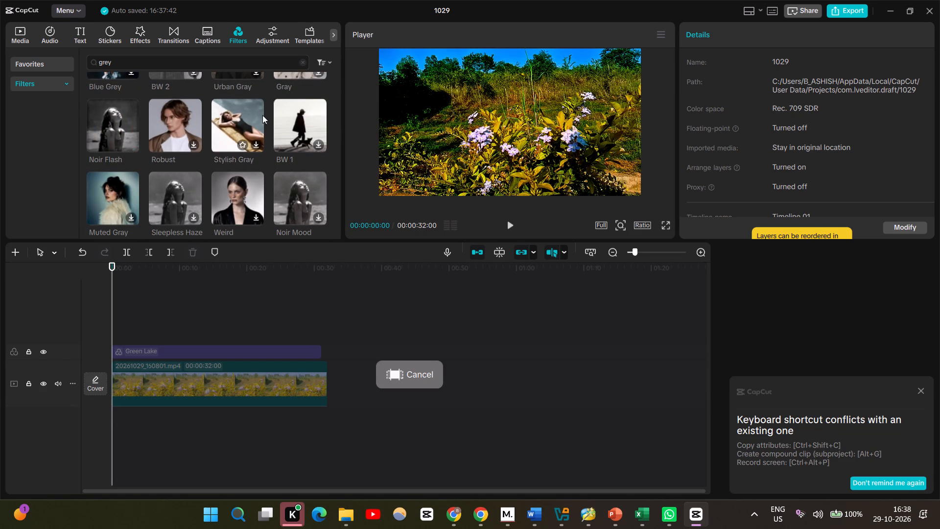
{"action": "scroll", "coordinate": [316, 151], "scroll_direction": "down", "scroll_amount": 2}
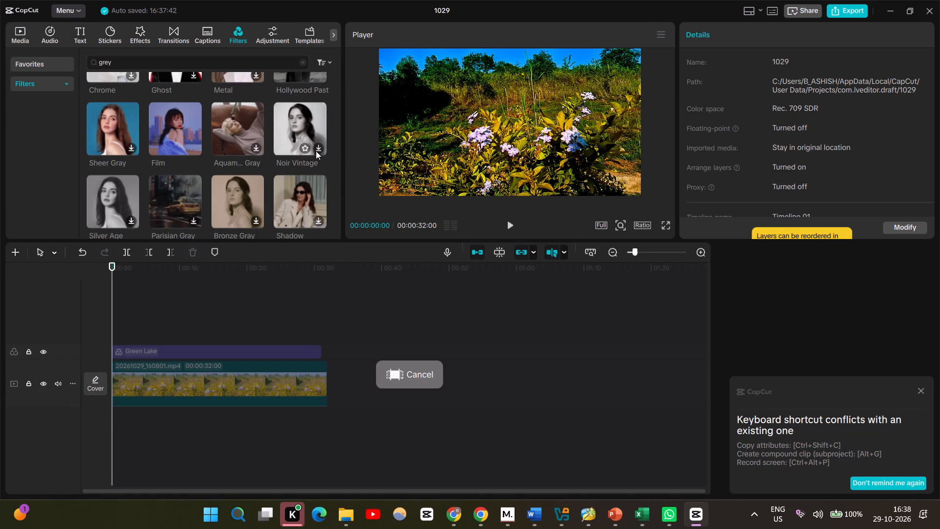